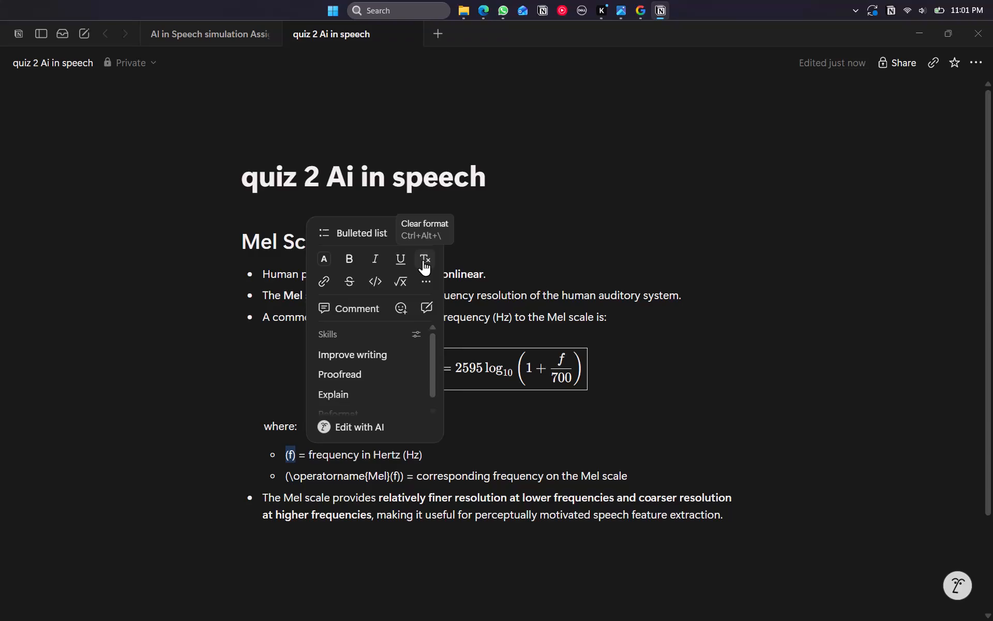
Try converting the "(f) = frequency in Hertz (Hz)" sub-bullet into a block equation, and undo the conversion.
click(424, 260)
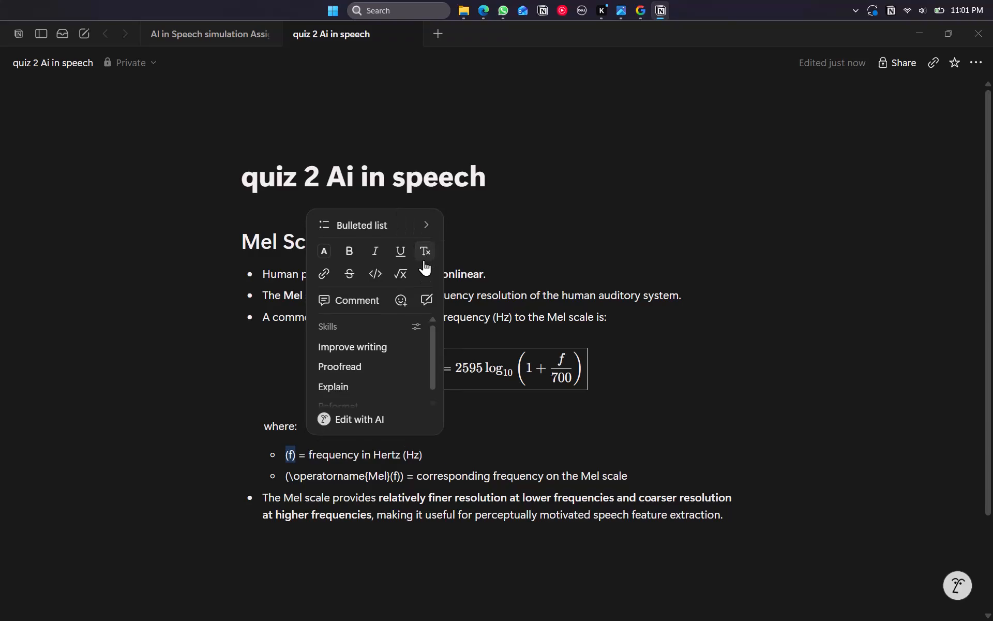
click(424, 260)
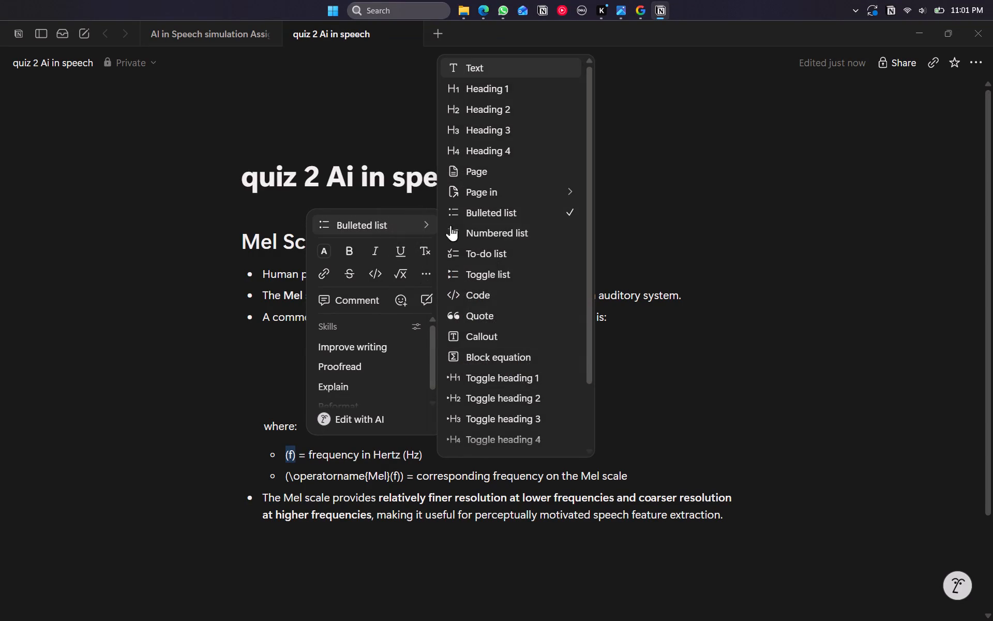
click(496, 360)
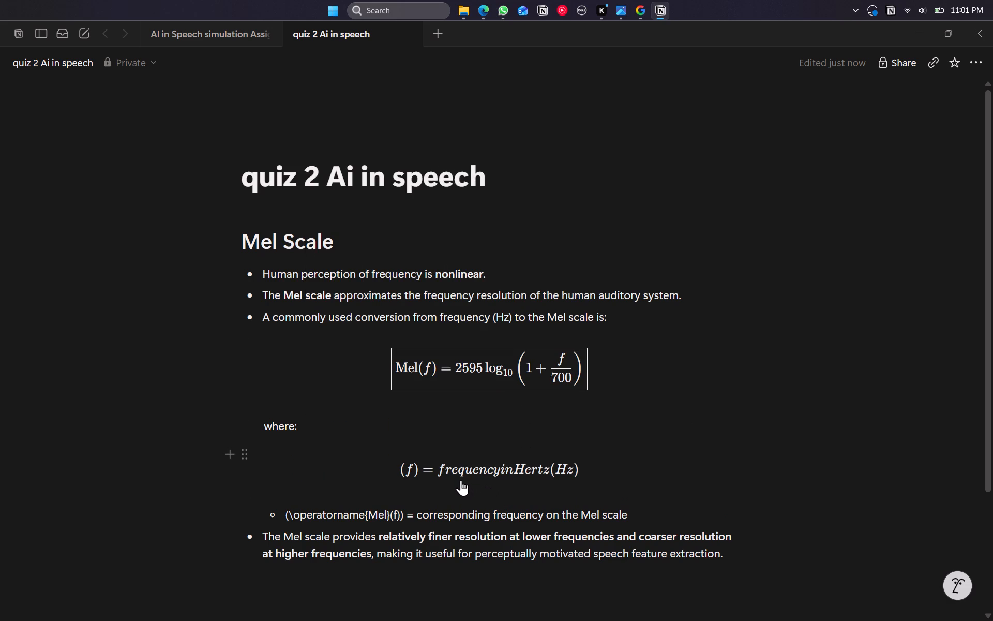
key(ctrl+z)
Remove the parentheses around f in the "frequency in Hertz (Hz)" sub-bullet.
click(328, 453)
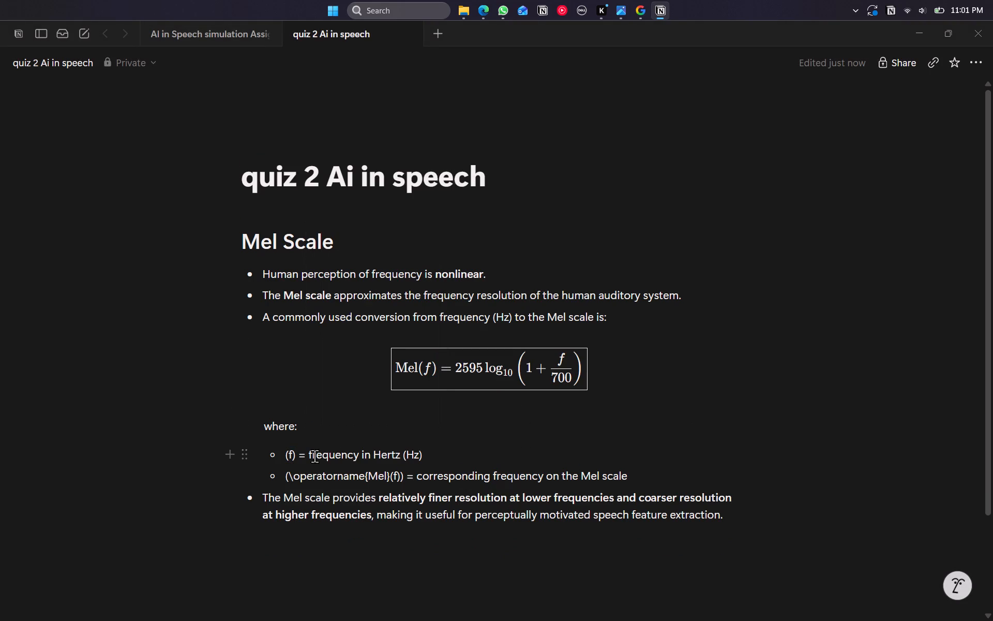
click(296, 455)
key(BackSpace)
key(Left)
key(BackSpace)
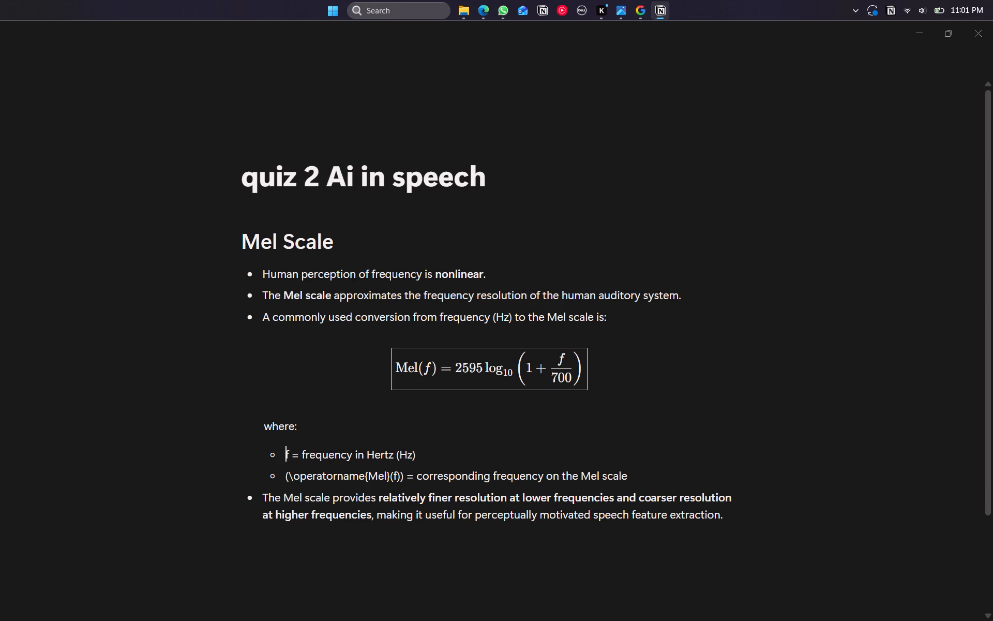
Remove the outer parentheses around \operatorname{Mel}(f) in the second sub-bullet under "where:".
click(403, 477)
key(BackSpace)
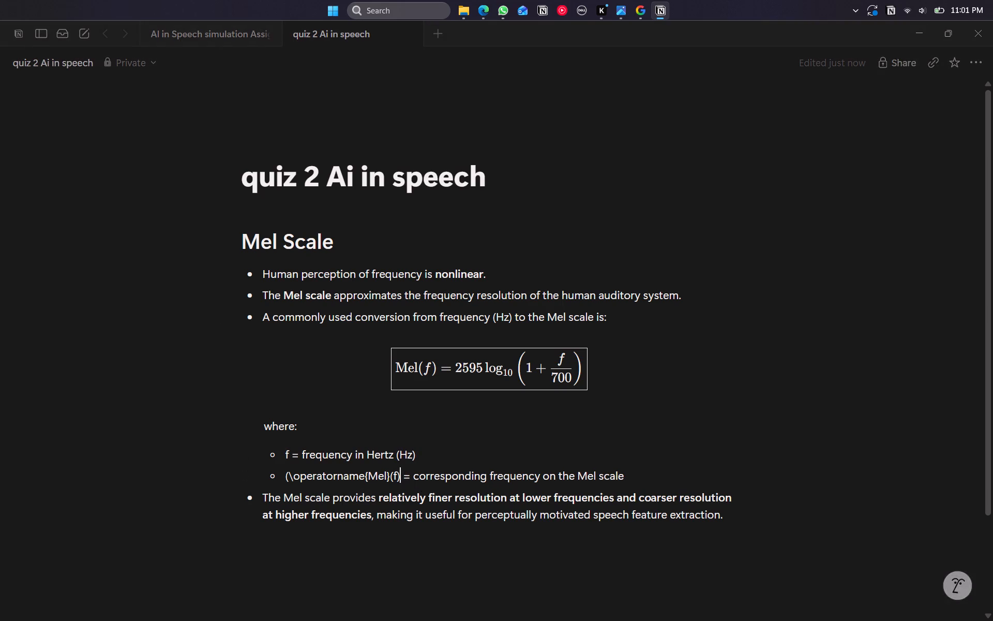
key(Left)
key(Left)
key(Left)
key(Left)
key(Left)
key(Left)
key(Left)
key(Left)
key(Left)
key(Left)
key(Left)
key(Left)
key(Left)
key(Left)
key(Left)
key(Left)
key(Left)
key(Left)
key(Left)
key(Left)
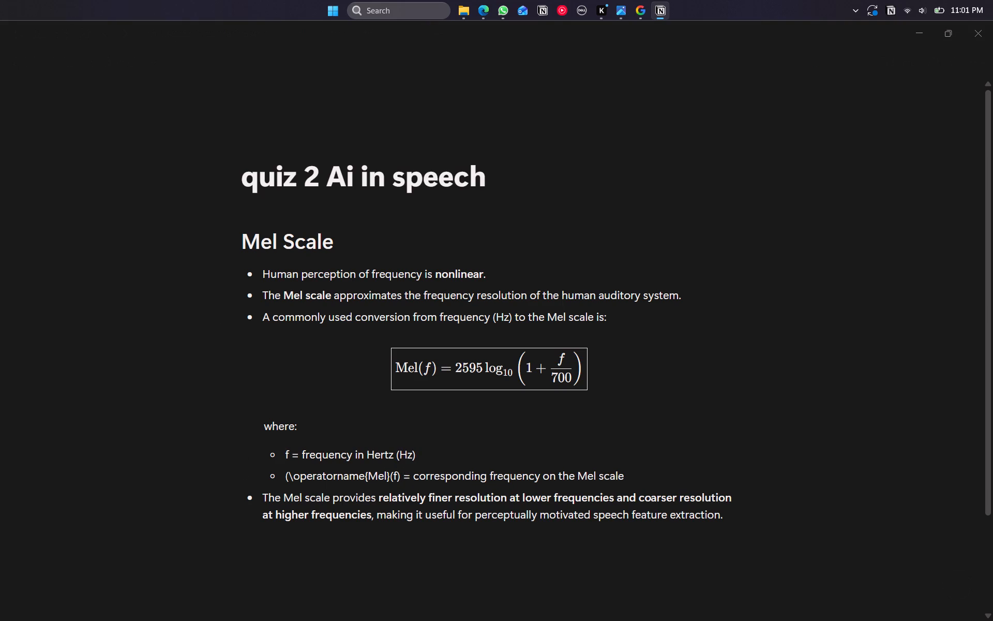
key(BackSpace)
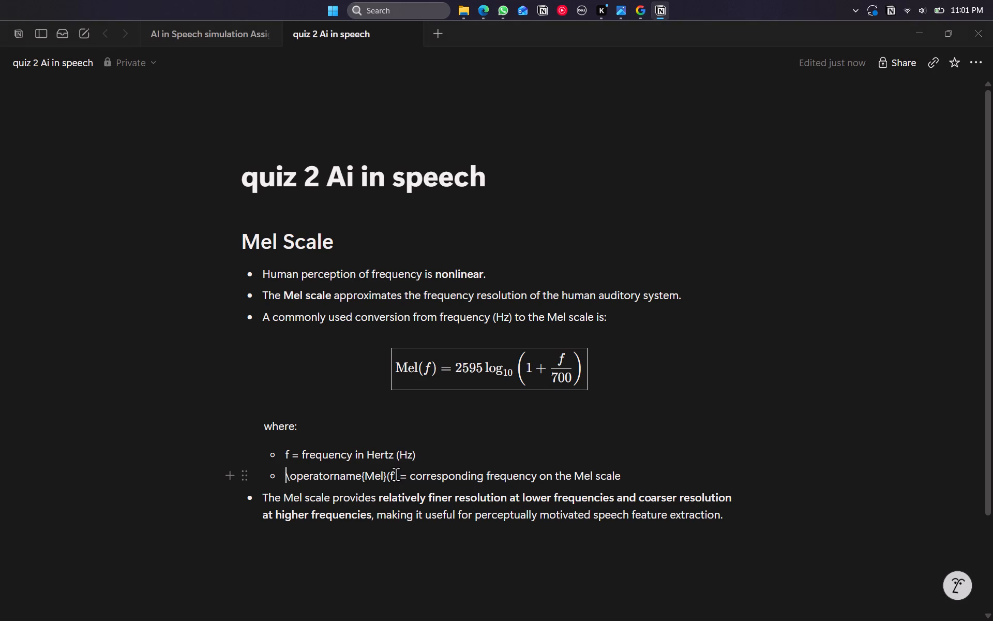
Convert the \operatorname{Mel}(f) sub-bullet into a block equation.
drag(396, 474, 280, 478)
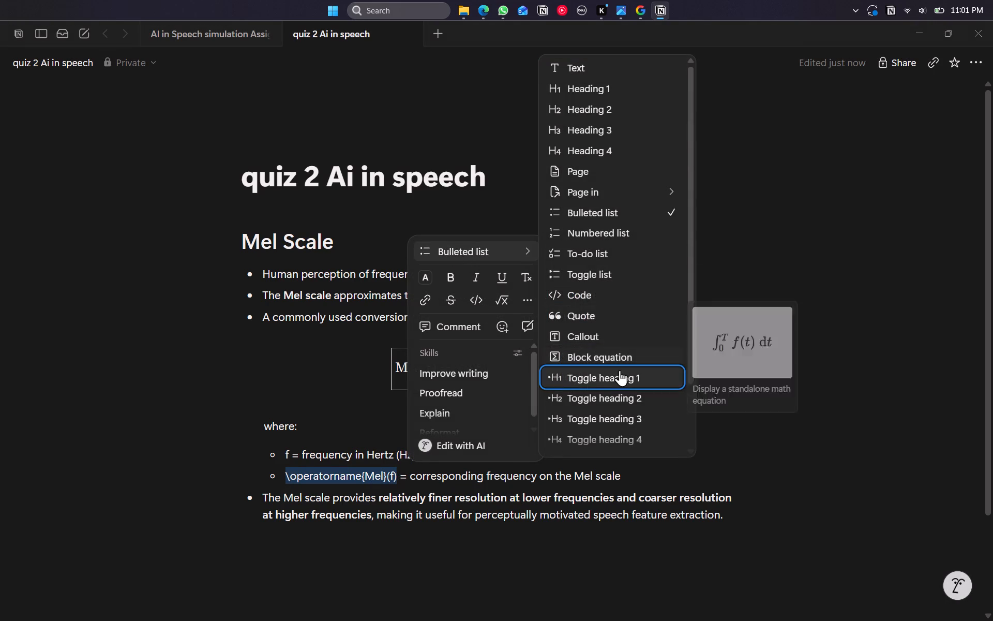
click(619, 359)
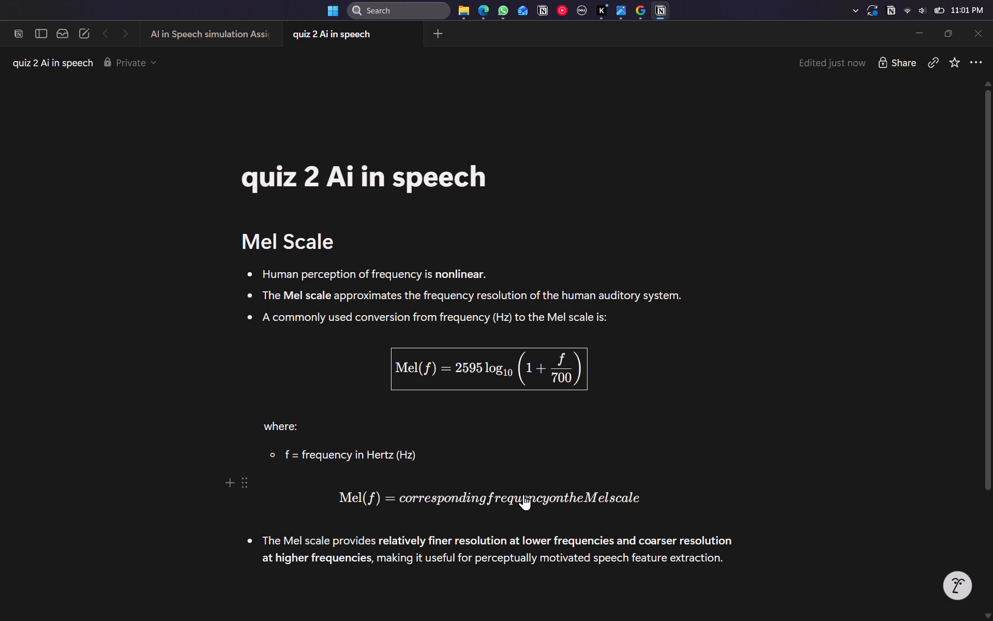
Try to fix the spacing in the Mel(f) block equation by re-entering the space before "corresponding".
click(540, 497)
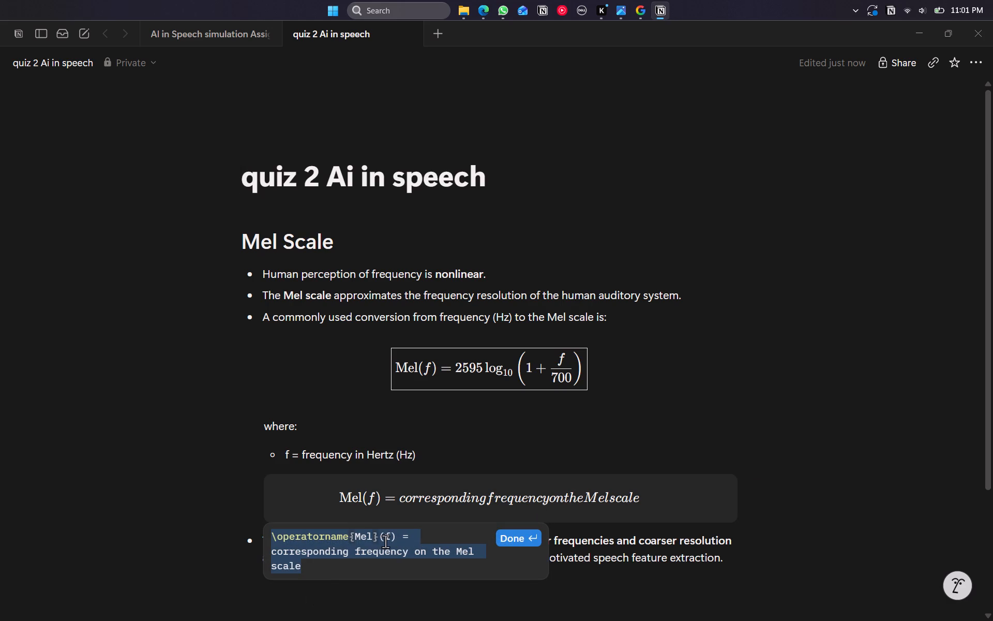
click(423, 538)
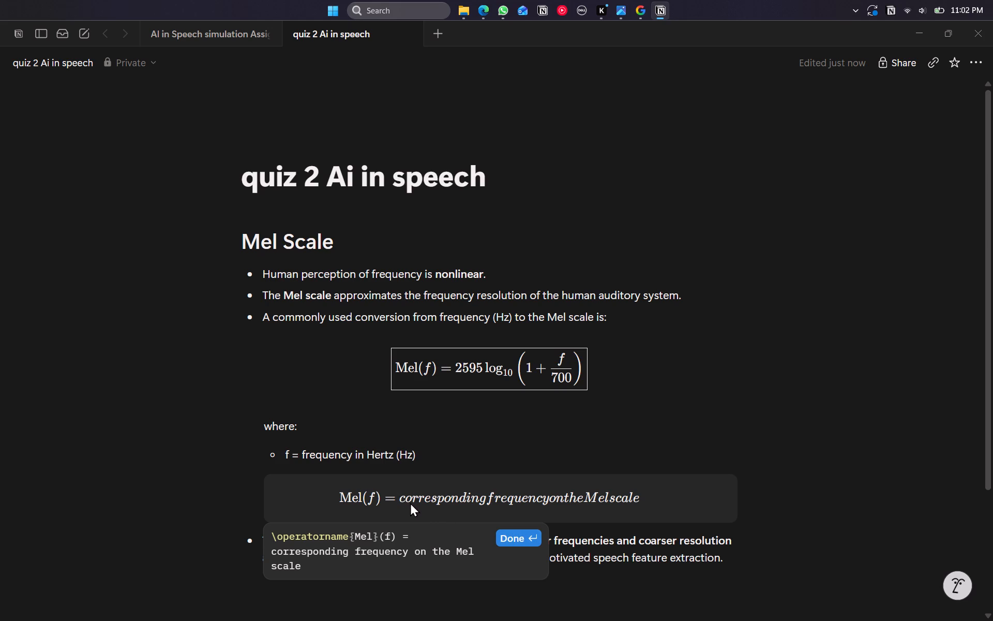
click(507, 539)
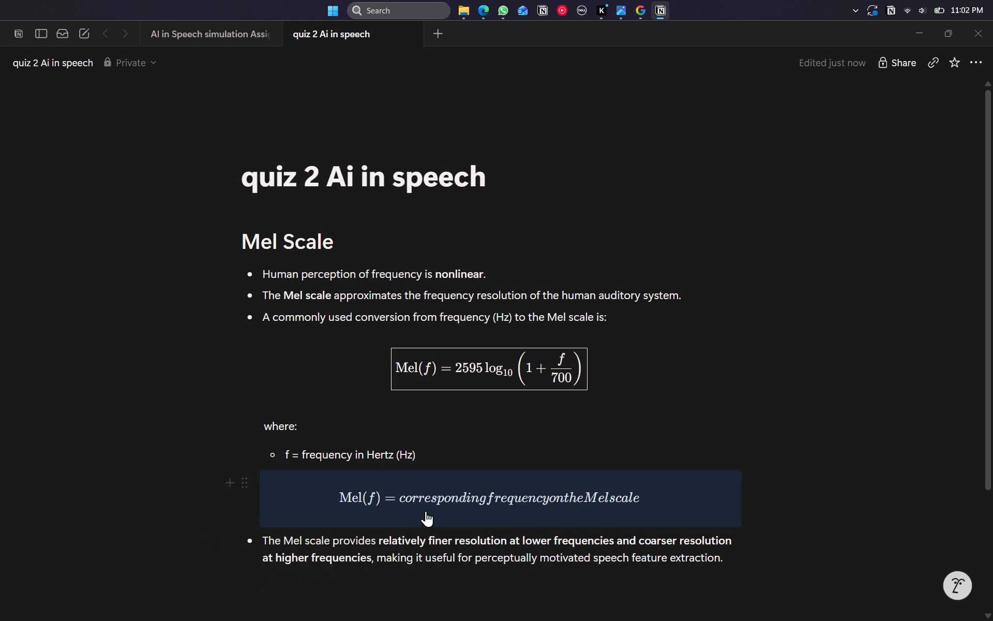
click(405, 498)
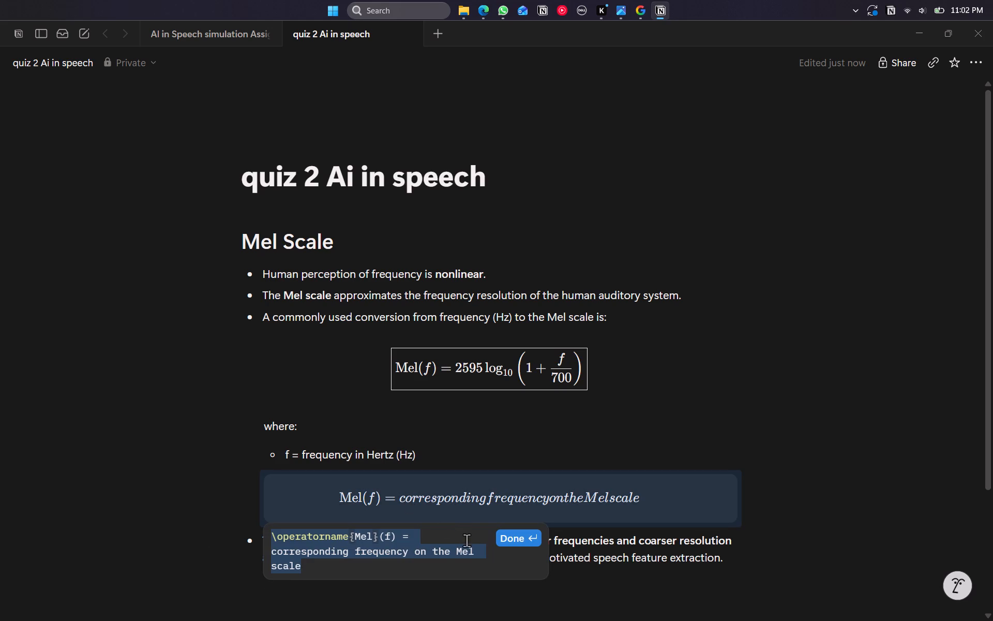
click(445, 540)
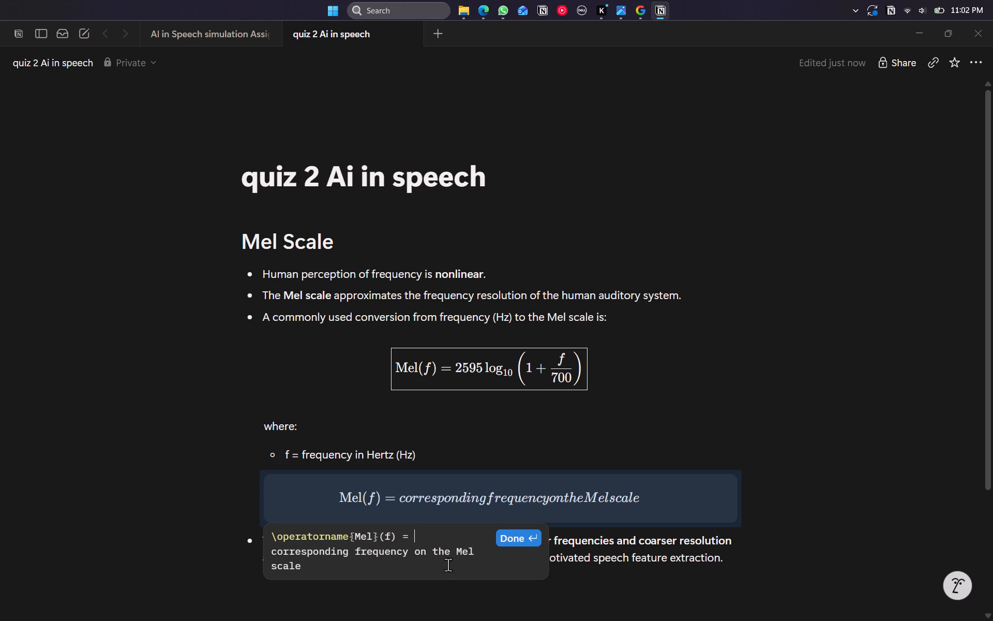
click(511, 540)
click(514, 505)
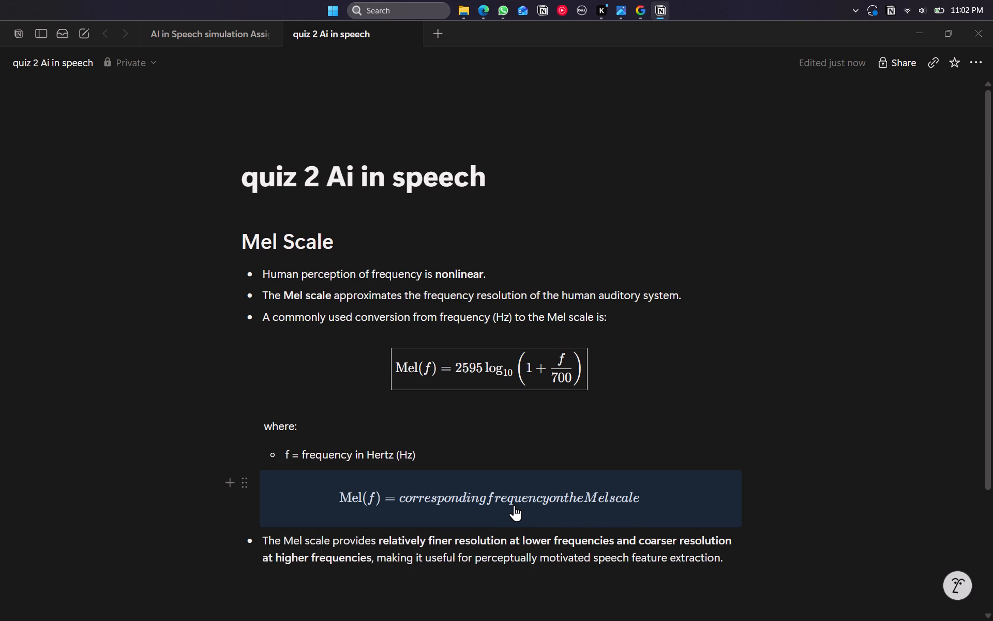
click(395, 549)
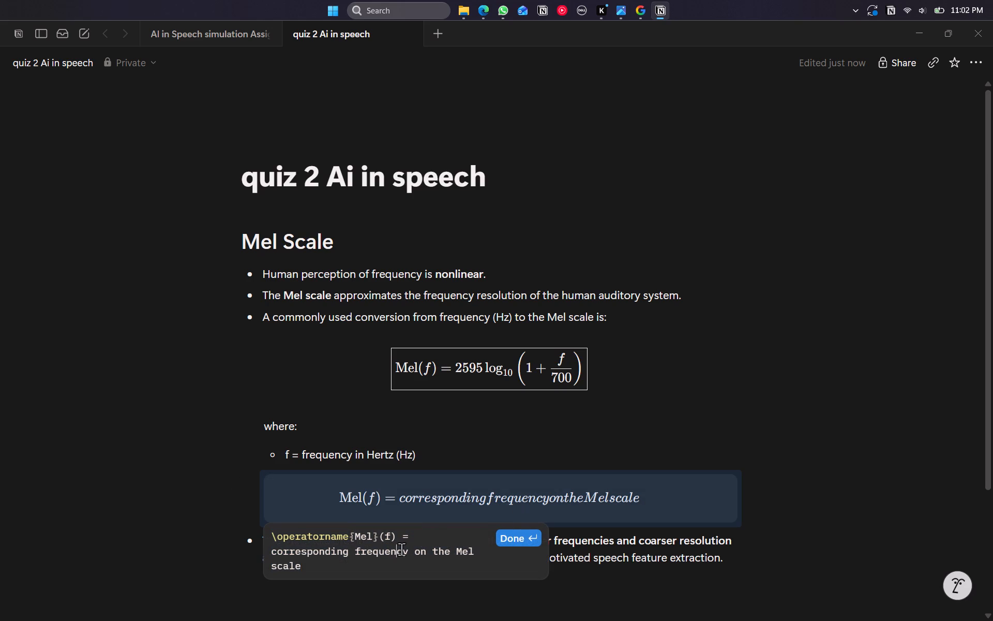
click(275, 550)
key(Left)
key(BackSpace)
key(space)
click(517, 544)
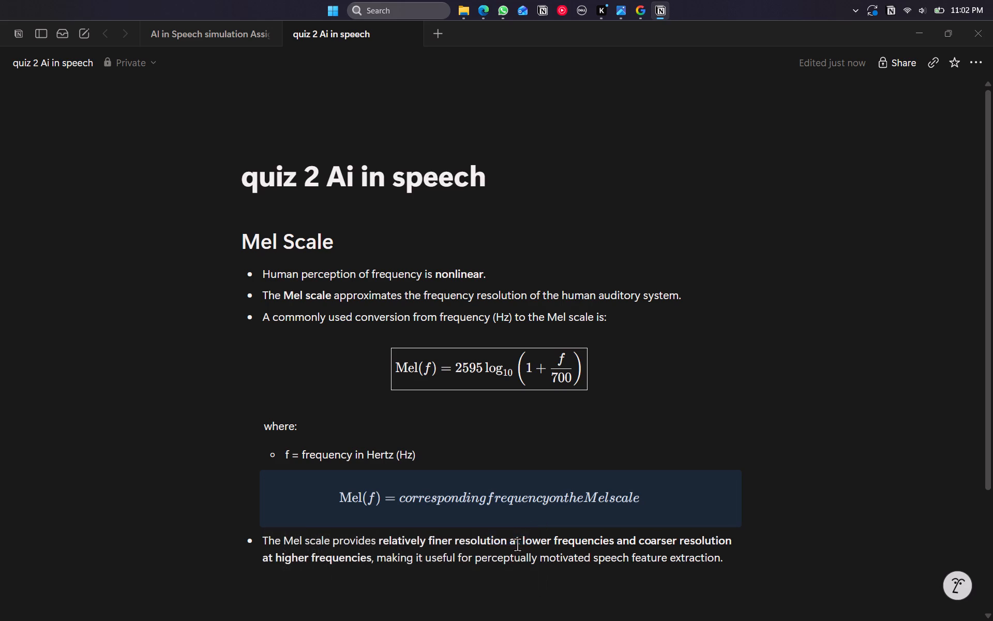
Cut "corresponding frequency on the Mel scale" out of the block equation, keeping only \operatorname{Mel}(f) =.
click(666, 489)
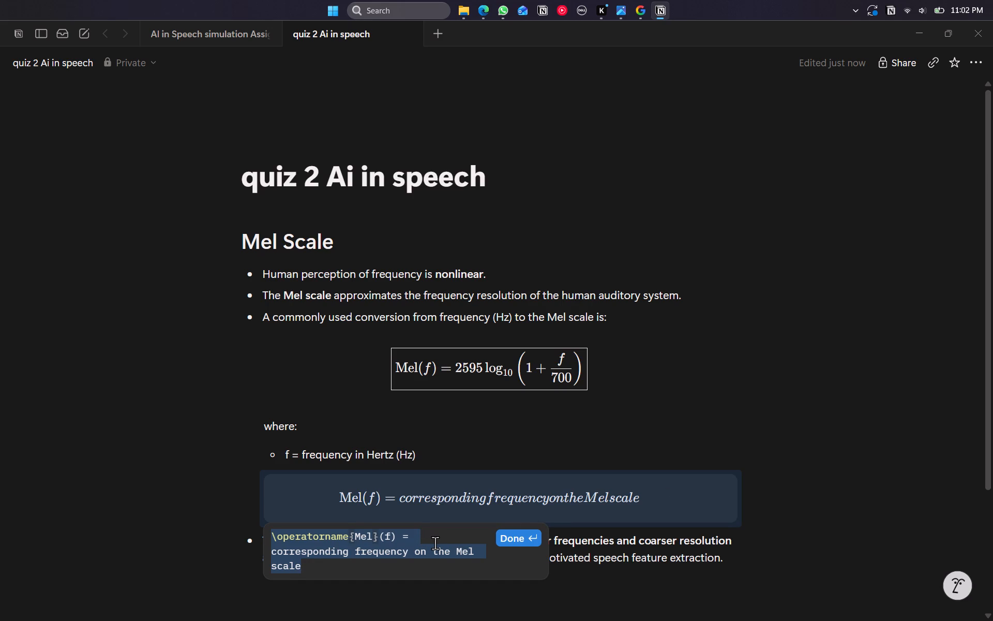
click(435, 543)
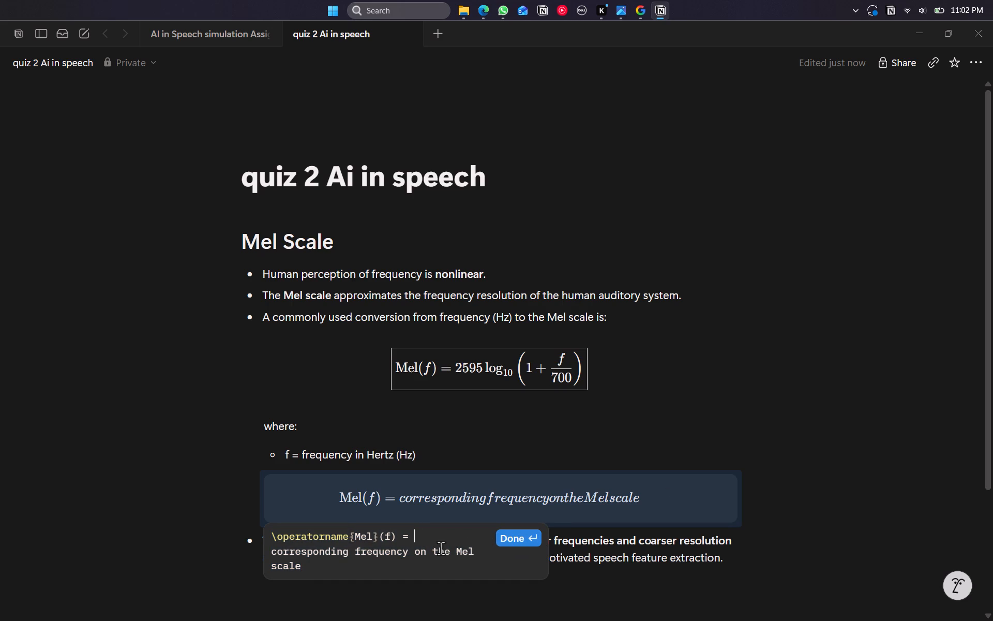
drag(347, 565, 272, 557)
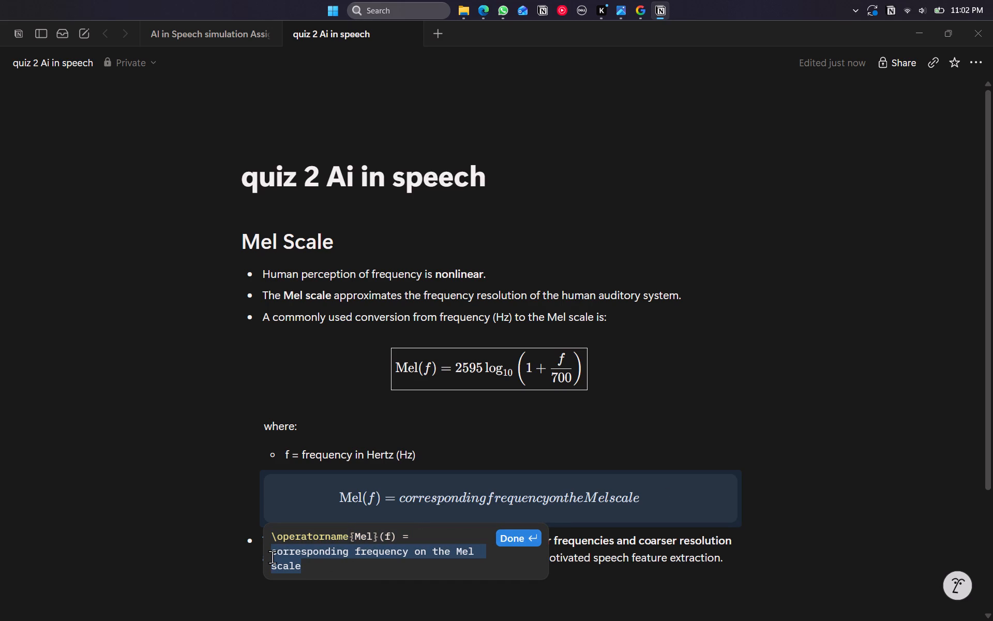
key(ctrl+x)
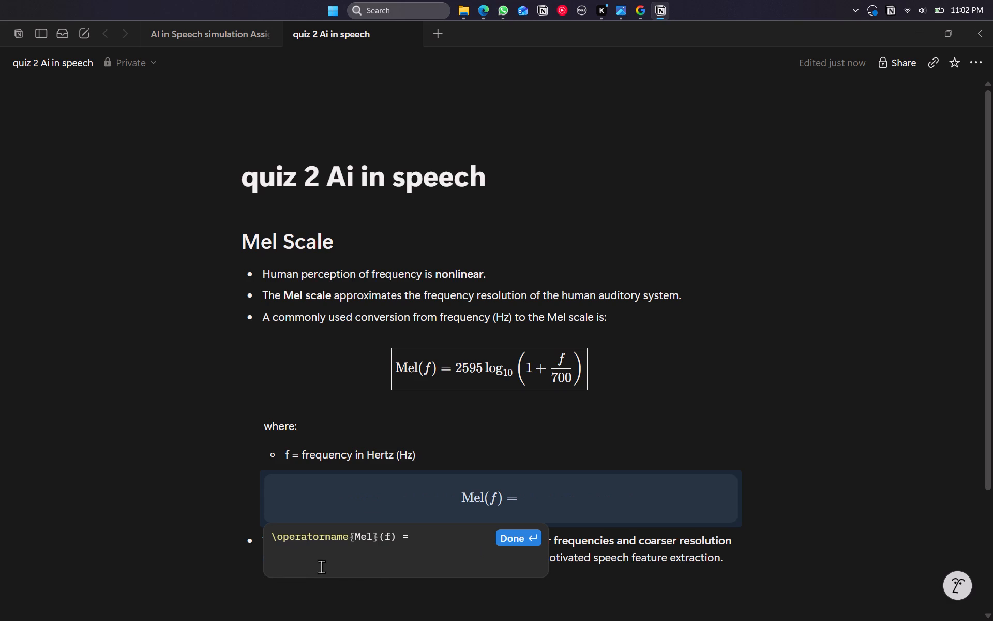
click(533, 537)
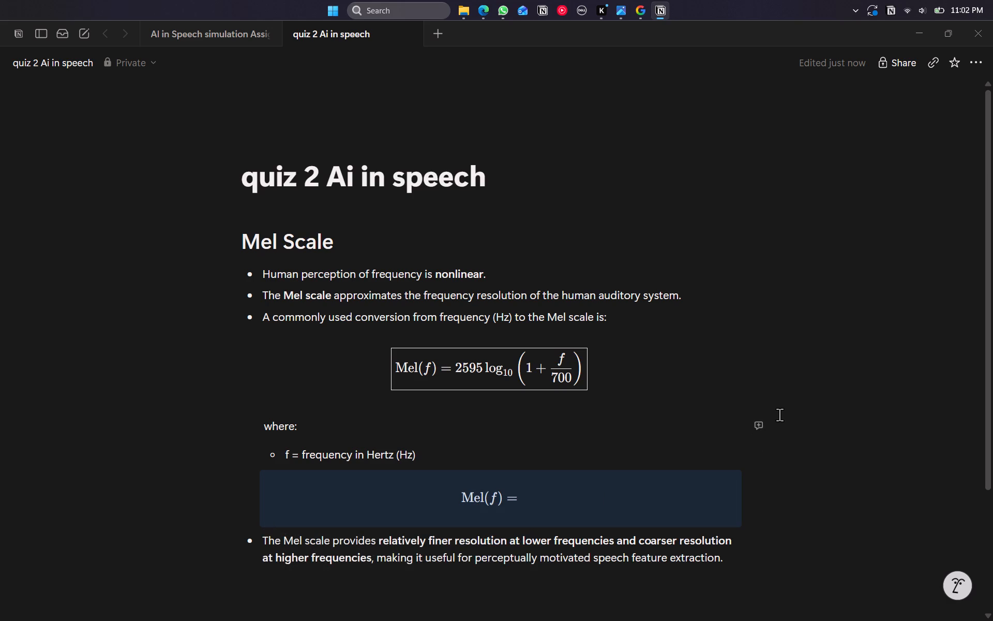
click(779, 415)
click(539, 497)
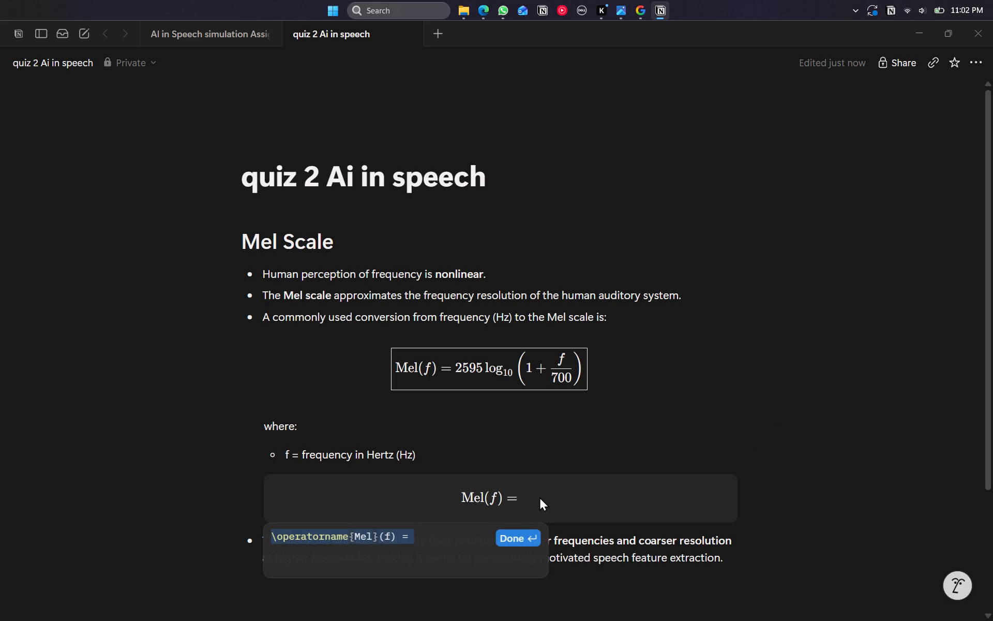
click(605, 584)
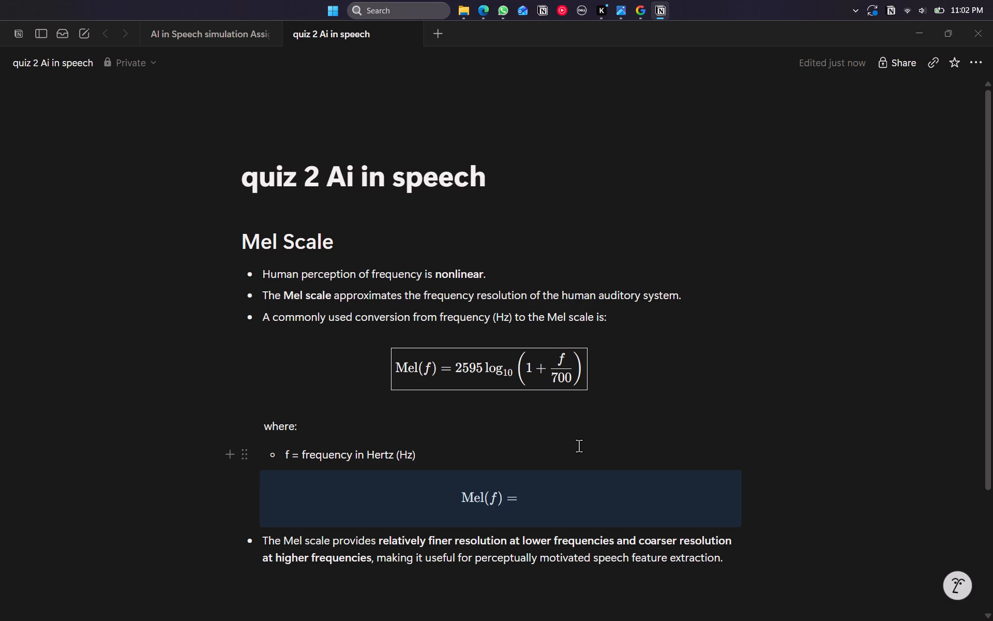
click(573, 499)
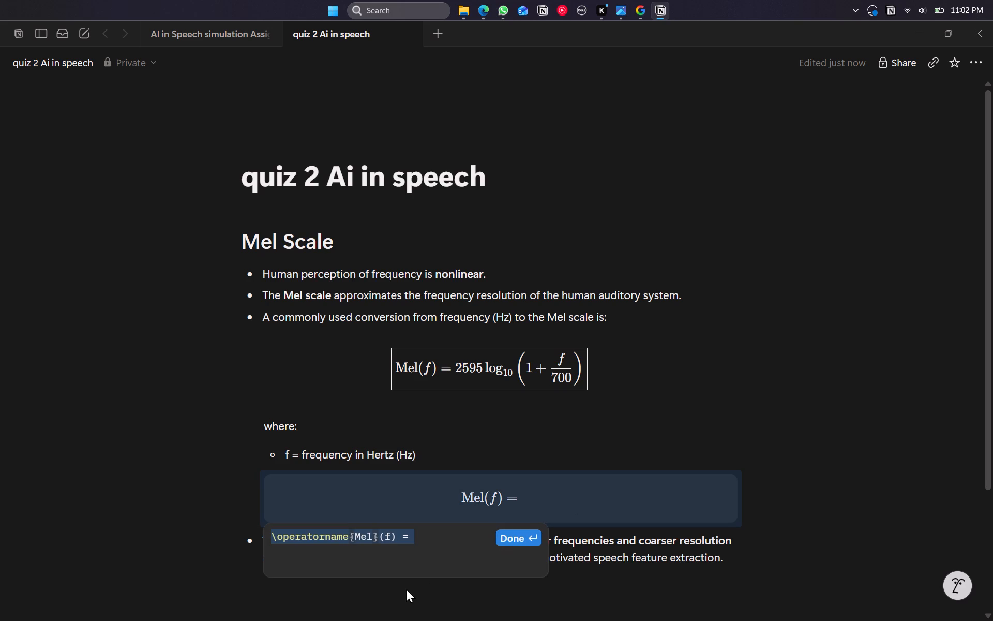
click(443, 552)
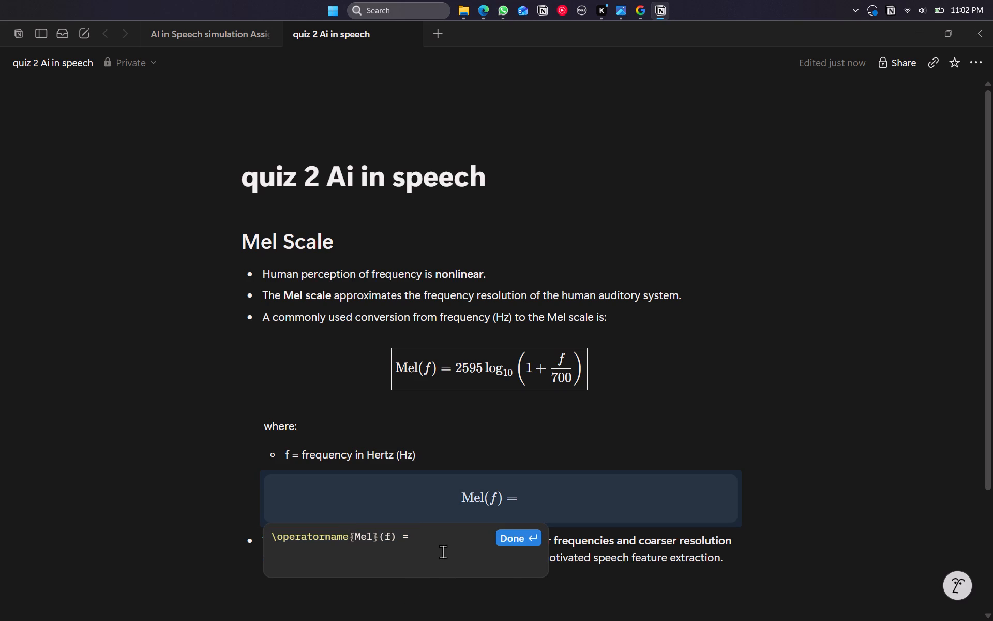
Switch to the image viewer showing syllabus.jpeg.
click(623, 15)
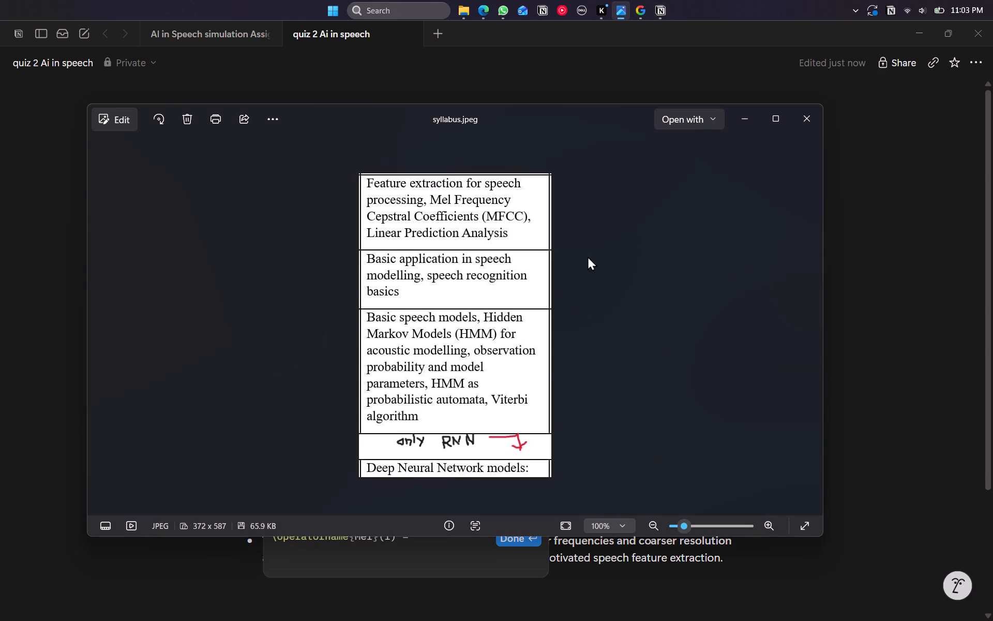
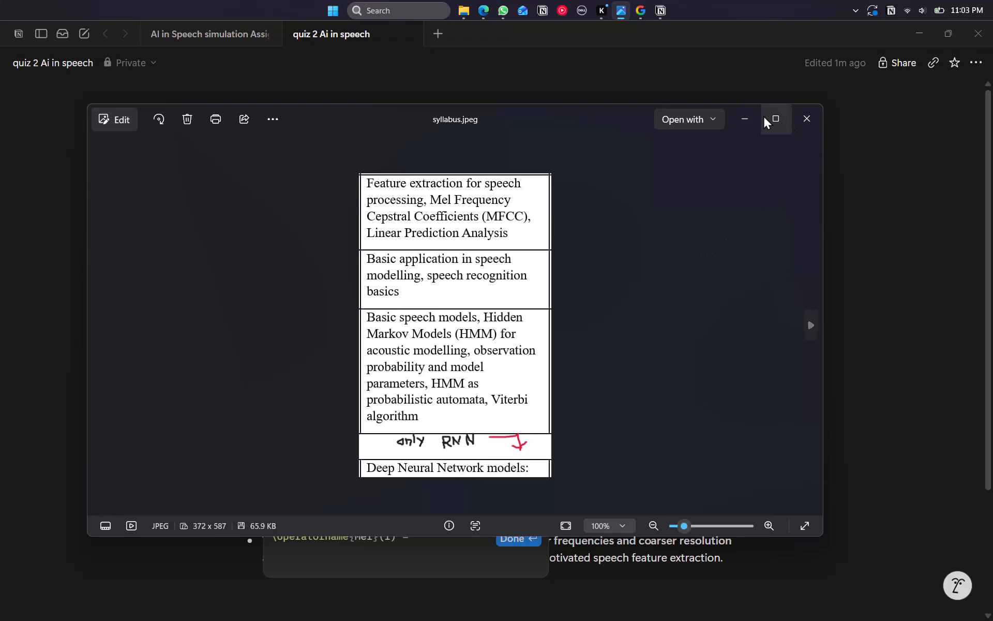
Close the syllabus.jpeg image and return to the quiz notes page.
click(817, 128)
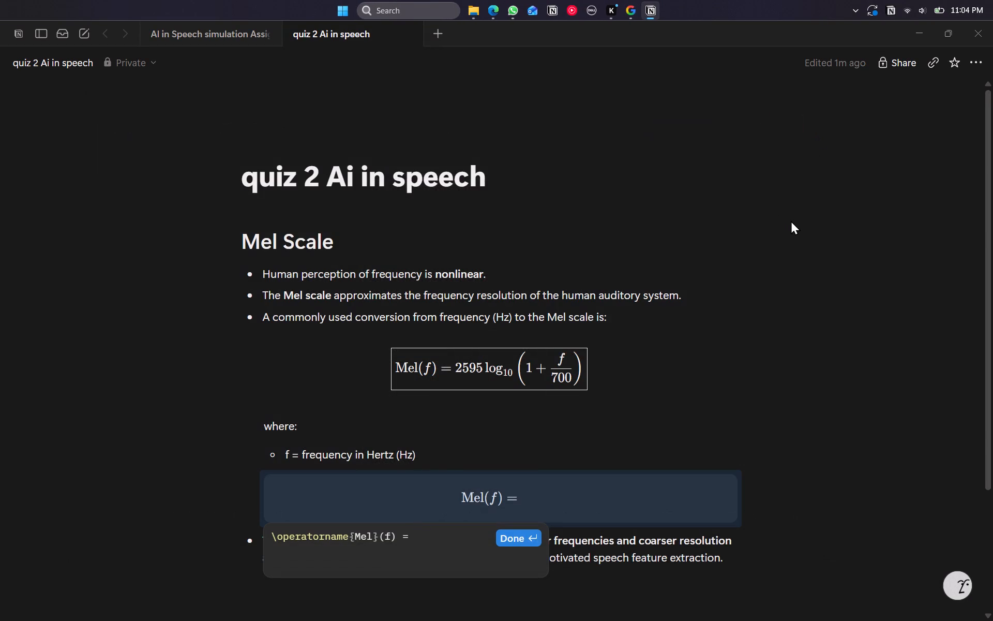
Ask the Google app, with the entire screen shared, "how to enter normal text beside Mel(f)?" and read its answer.
key(alt+space)
key(F23)
key(F23)
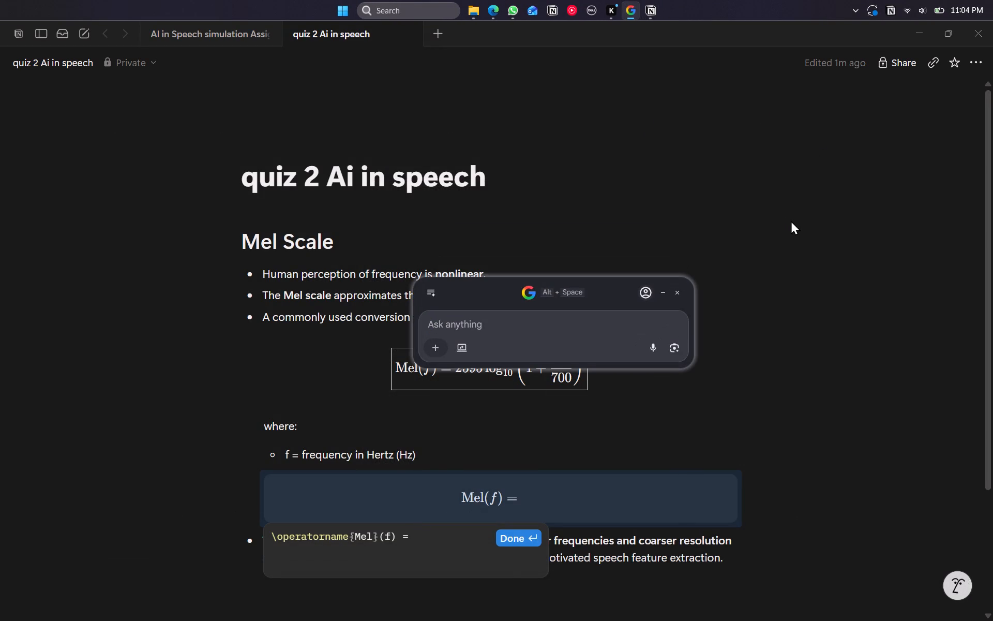
click(462, 354)
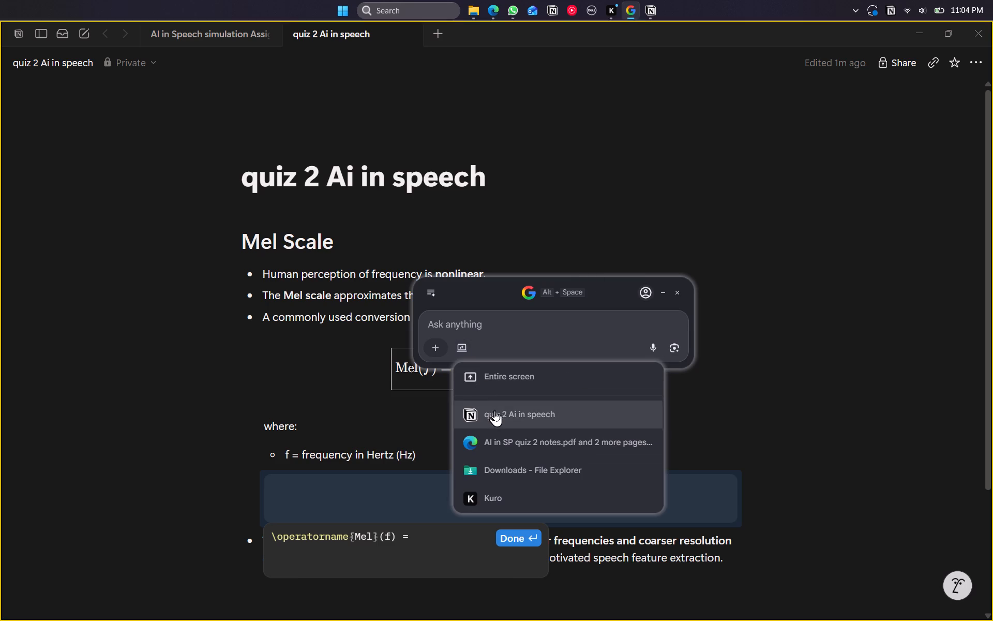
click(485, 375)
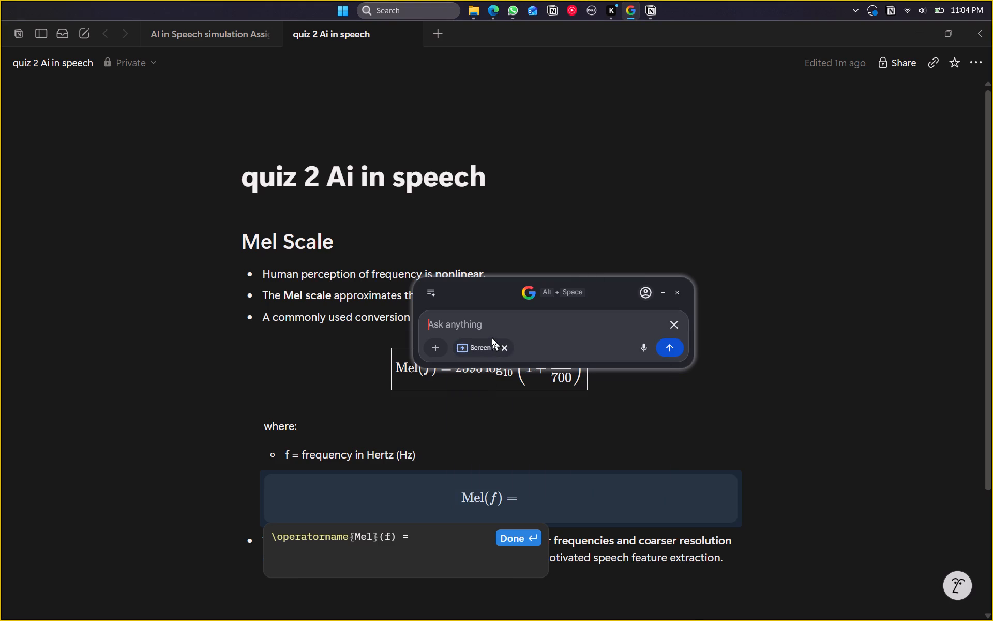
text(how to)
key(space)
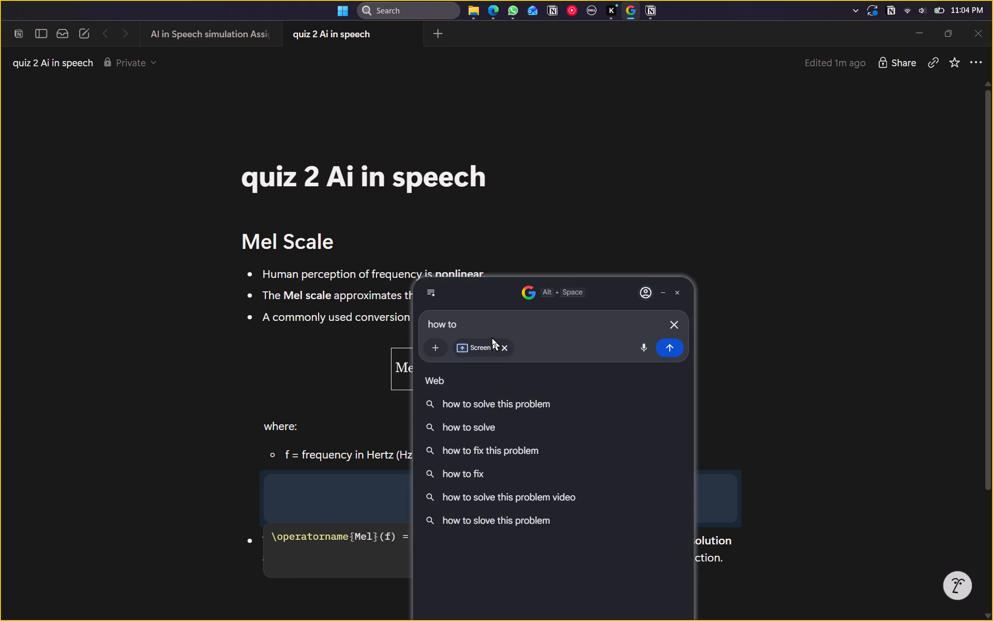
text(enter normal text beside this)
key(space)
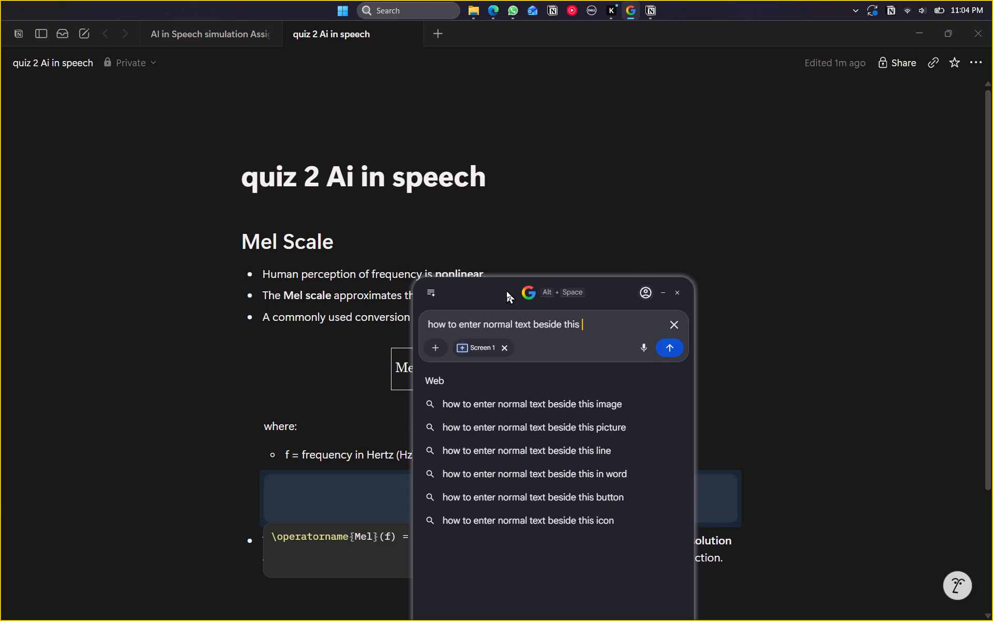
drag(506, 290, 685, 230)
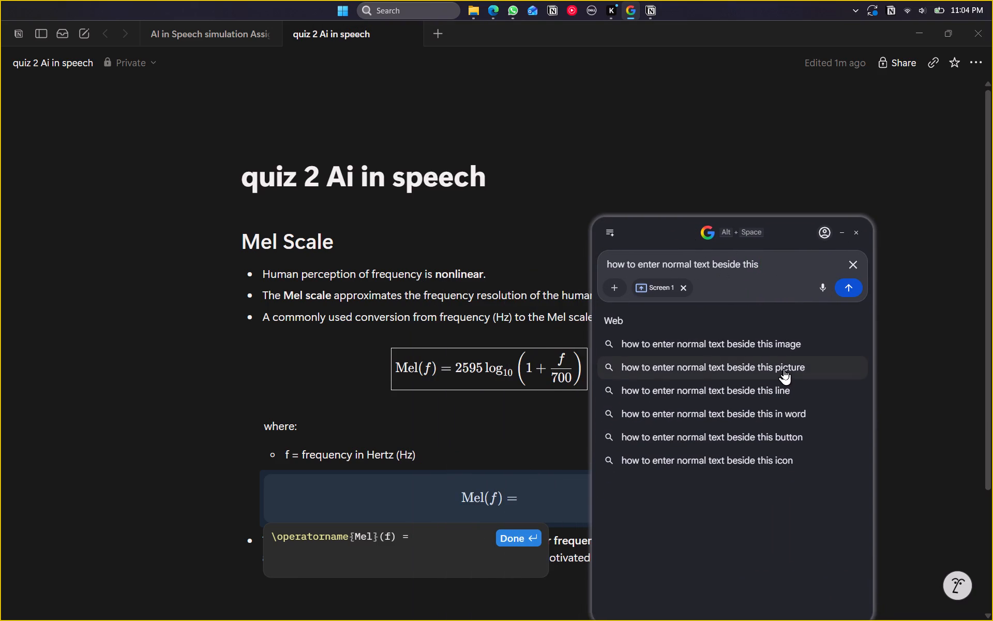
key(BackSpace)
key(BackSpace)
key(BackSpace)
key(BackSpace)
key(BackSpace)
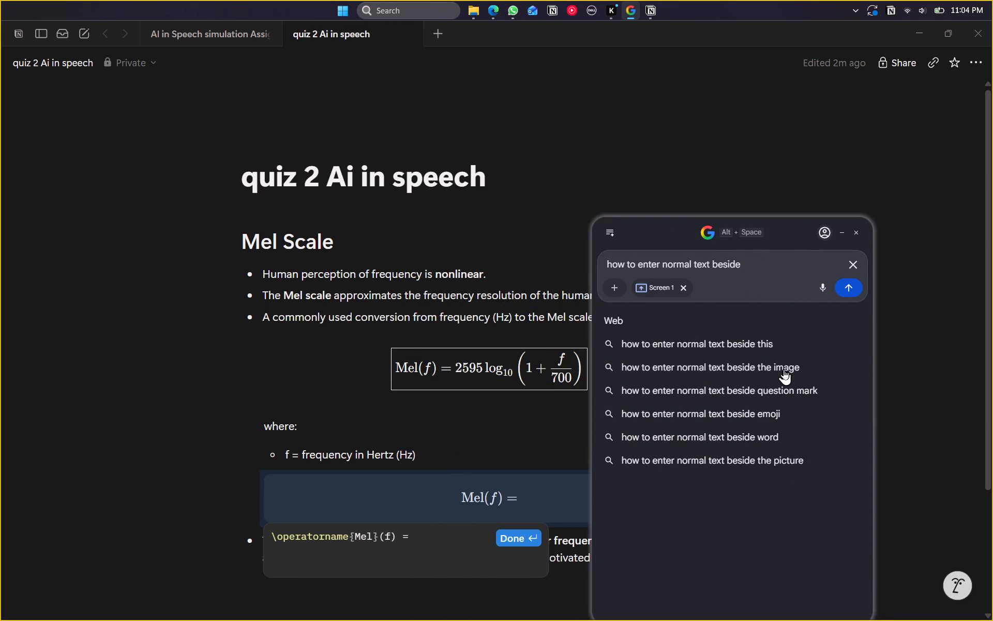
text(Mel())
key(Left)
key(f)
key(Right)
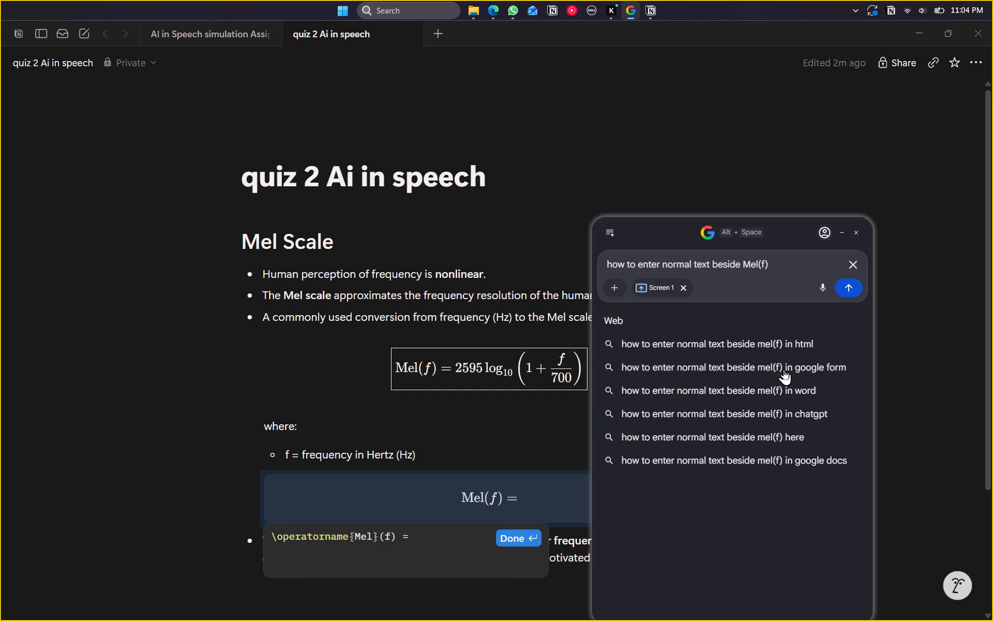
key(shift+question)
key(Return)
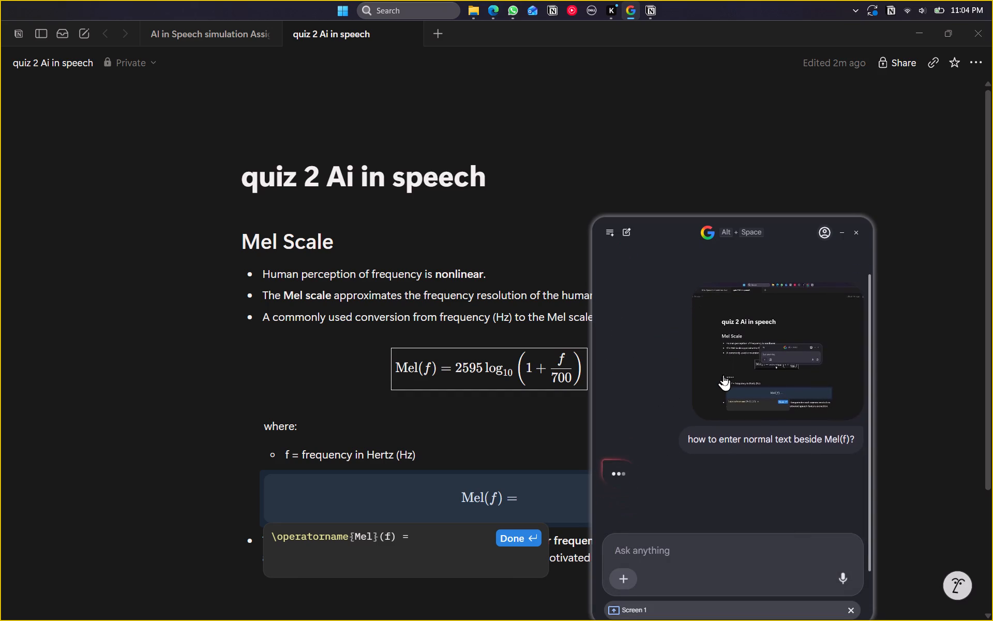
scroll(723, 375, down, 1)
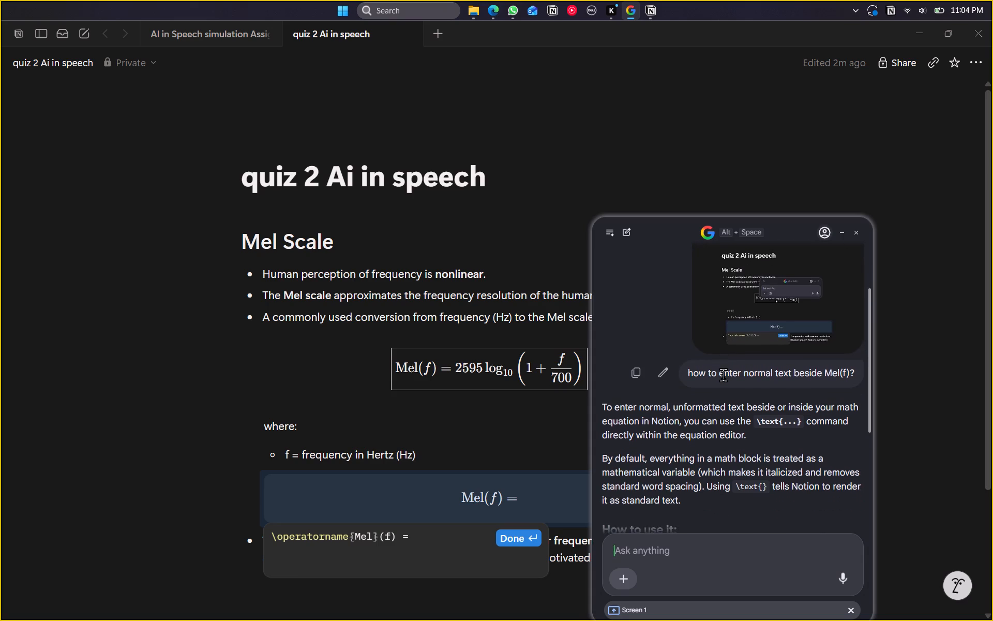
scroll(723, 375, down, 1)
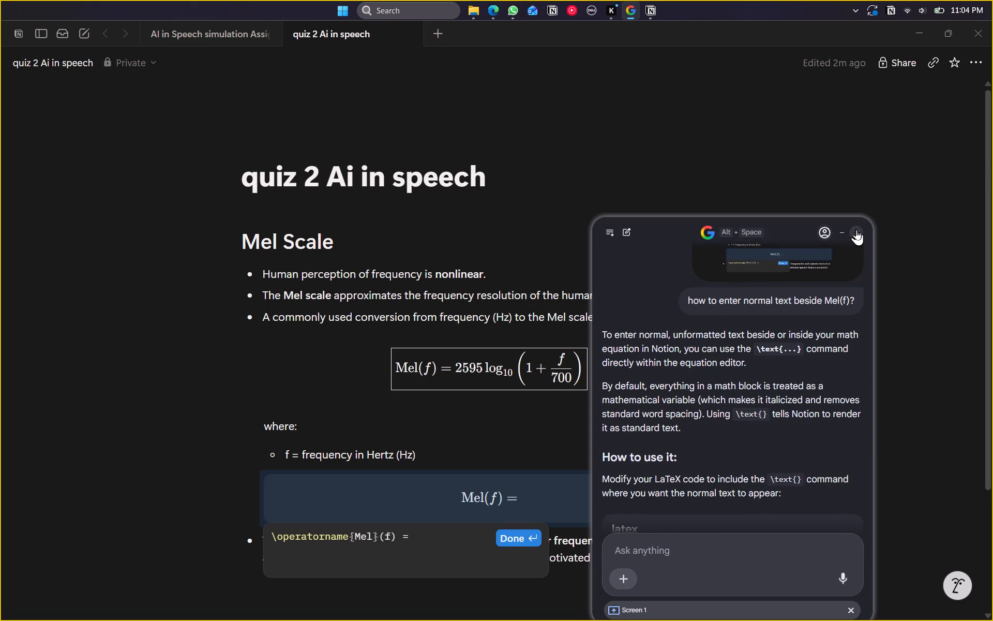
click(856, 229)
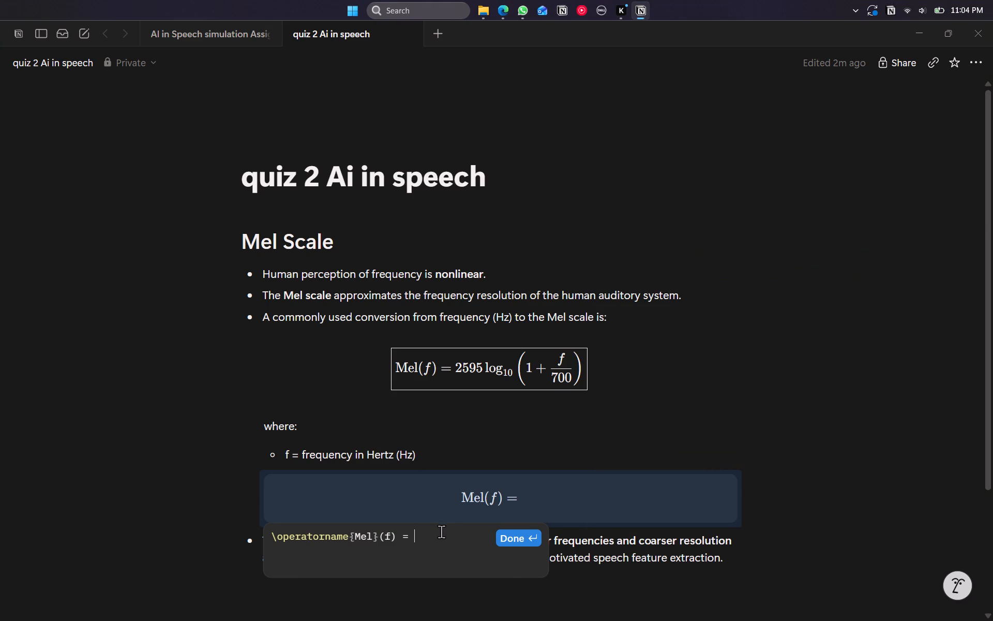
Add \text{corresponding frequency on the Mel scale} after the equals sign in the Mel(f) block equation, using the previously cut wording.
text(\text)
text({})
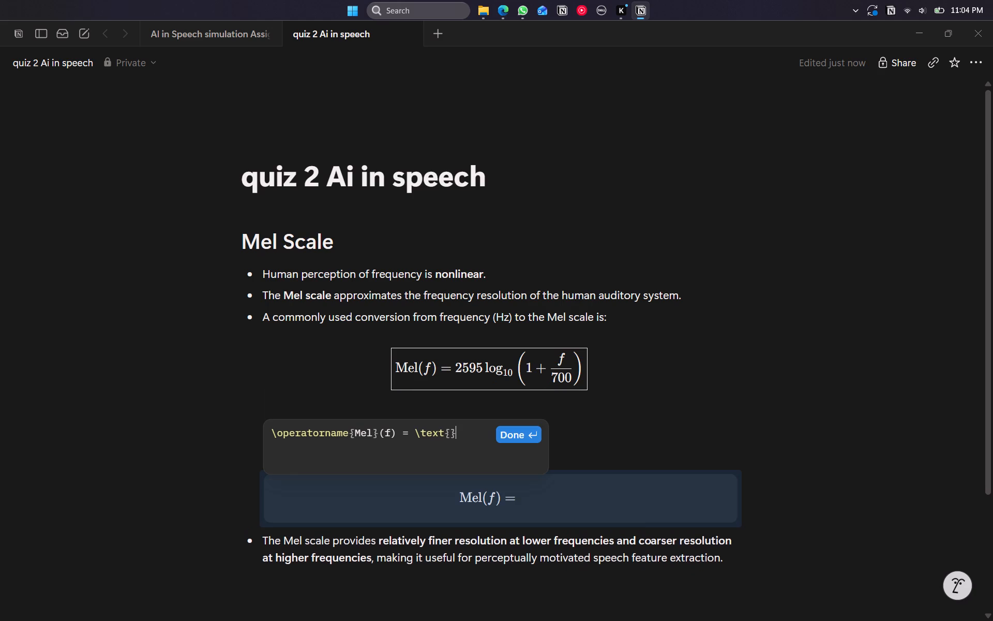
key(Left)
key(super+v)
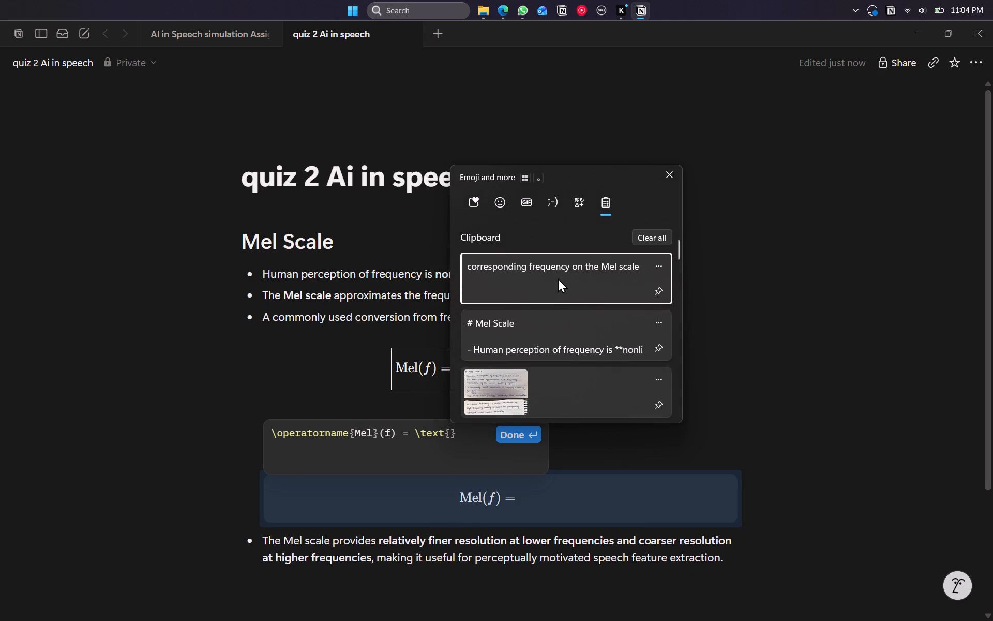
click(556, 278)
key(ctrl+v)
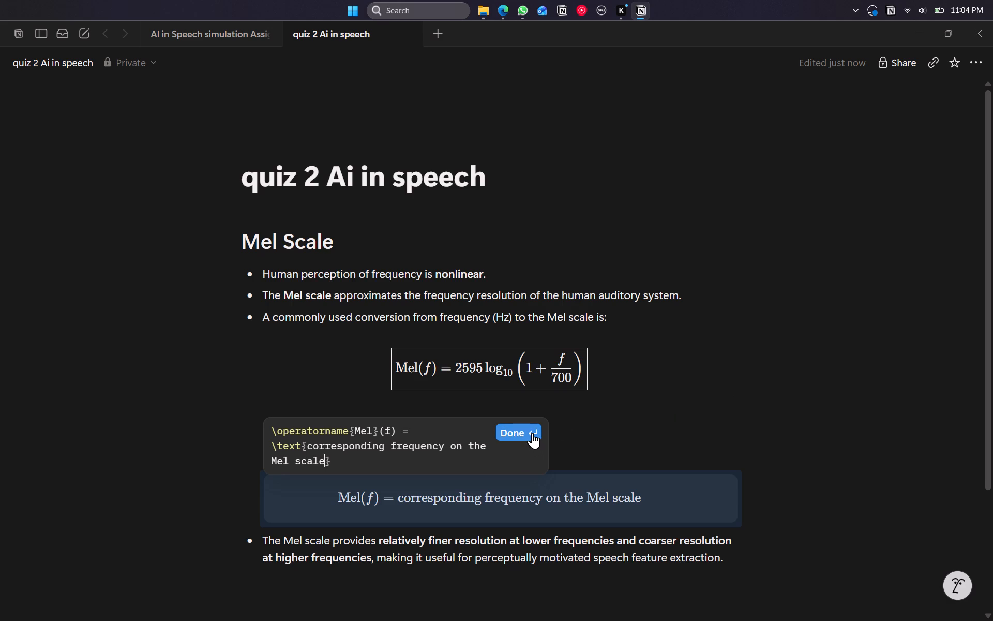
click(988, 410)
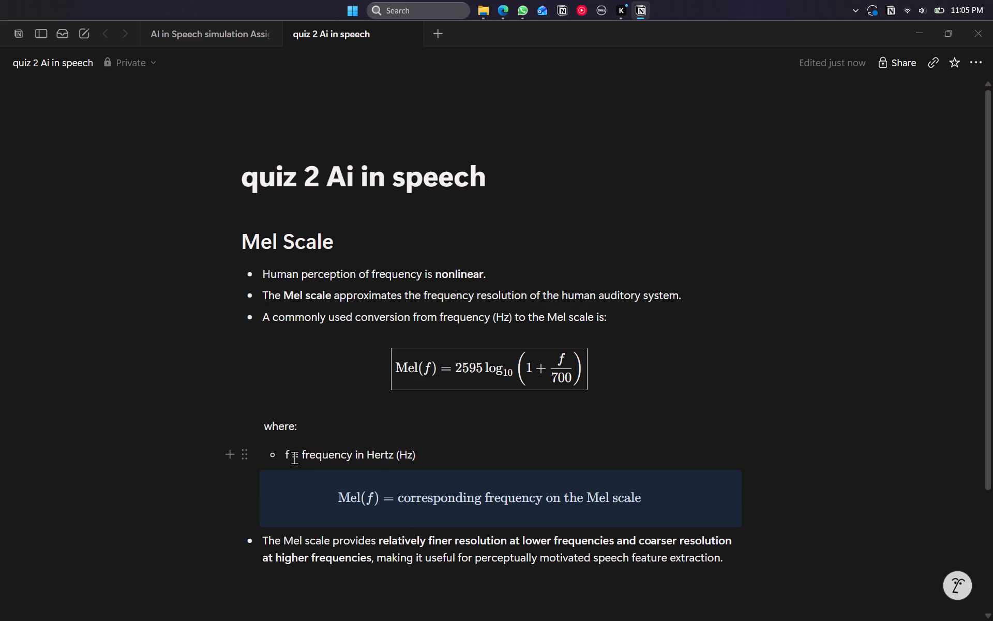
Convert the "f = frequency in Hertz (Hz)" sub-bullet into a block equation.
click(280, 458)
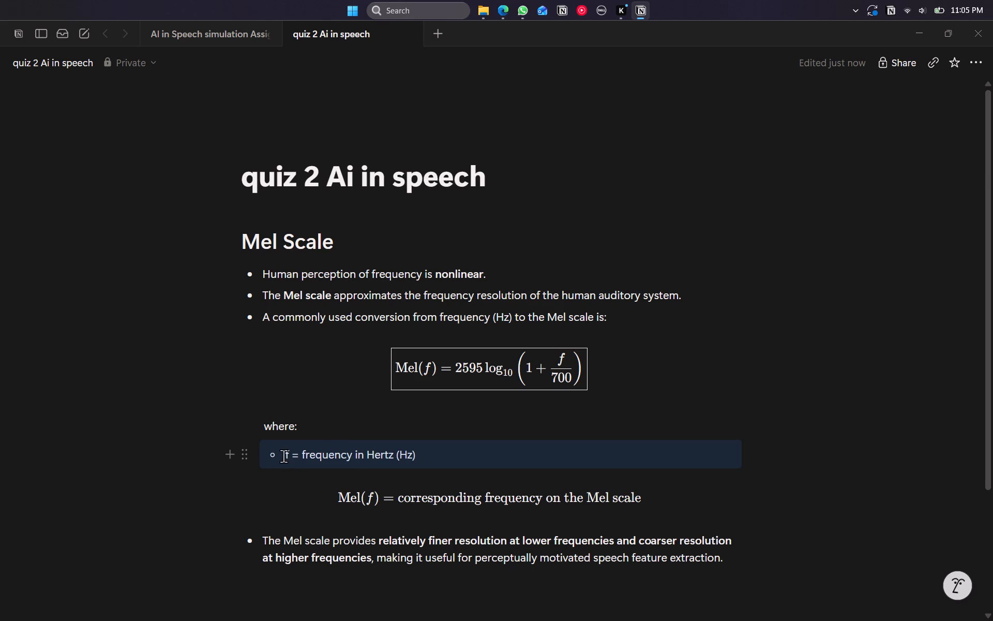
click(284, 455)
click(314, 452)
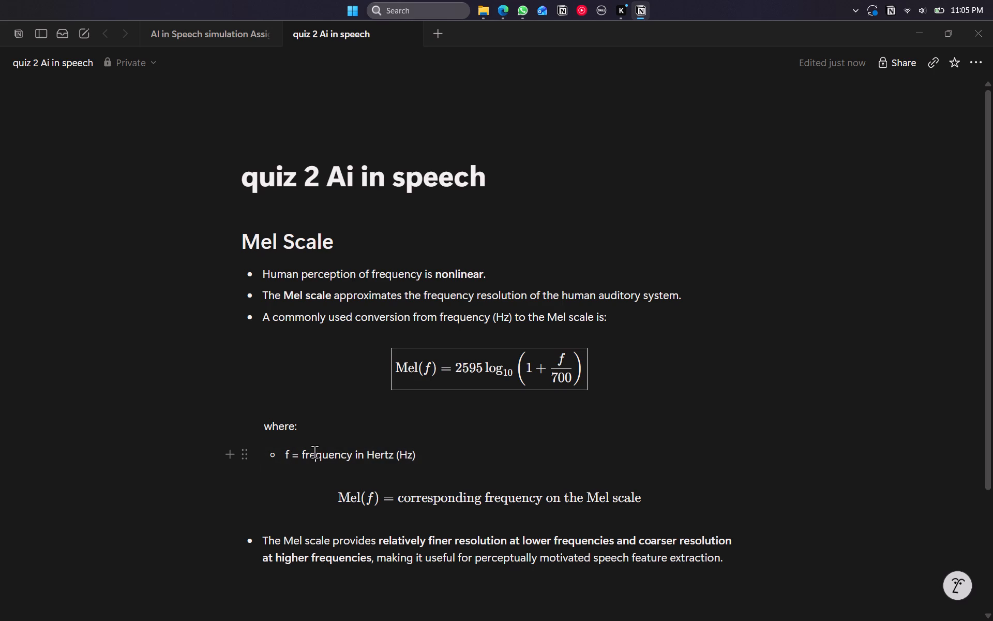
double_click(314, 452)
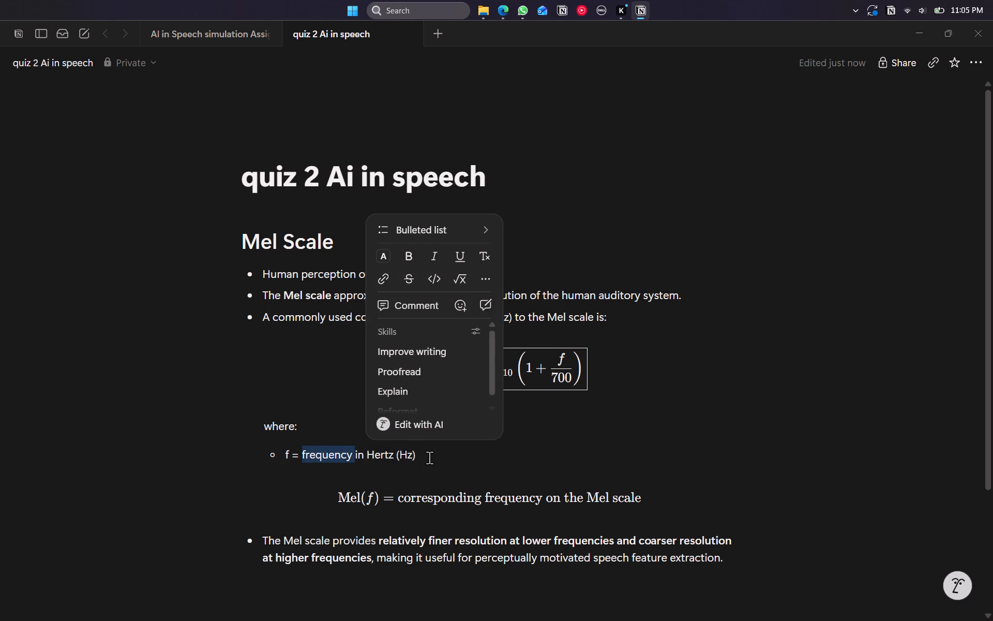
drag(430, 457, 282, 457)
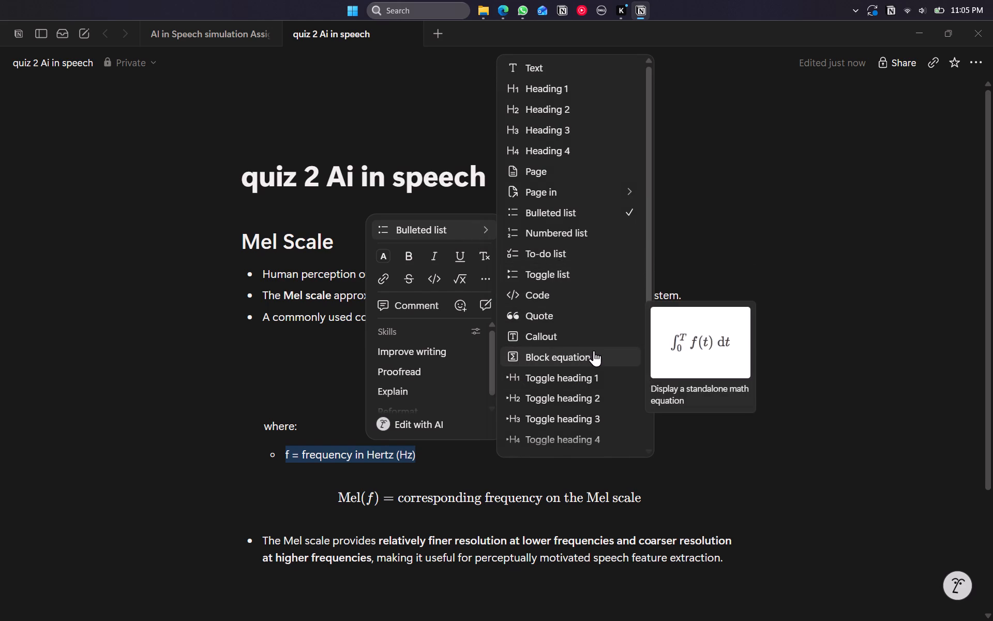
click(594, 352)
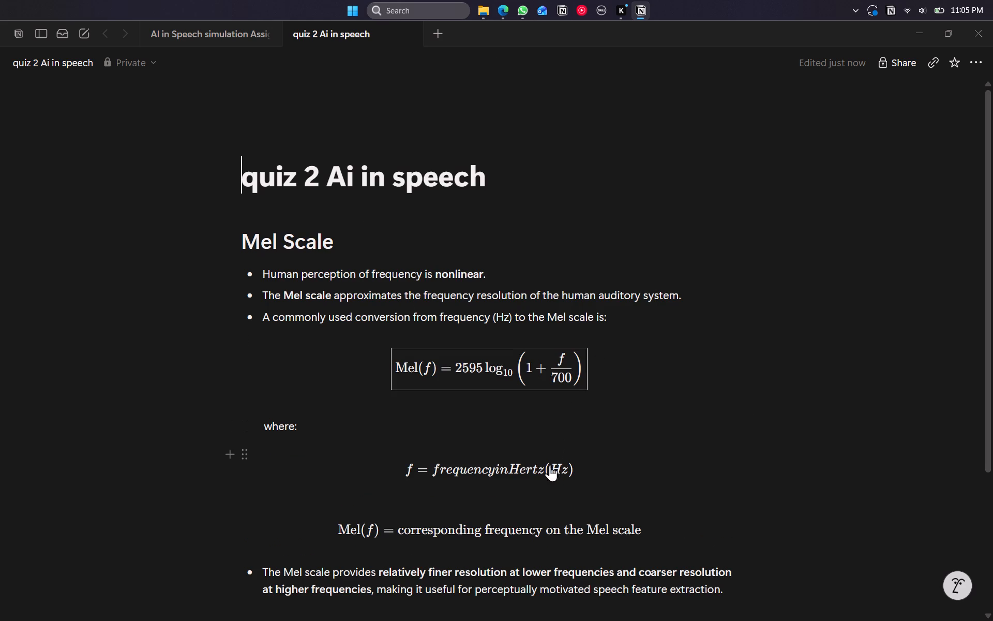
Wrap "frequency in Hertz (Hz)" in \text{} within the f = block equation.
click(513, 476)
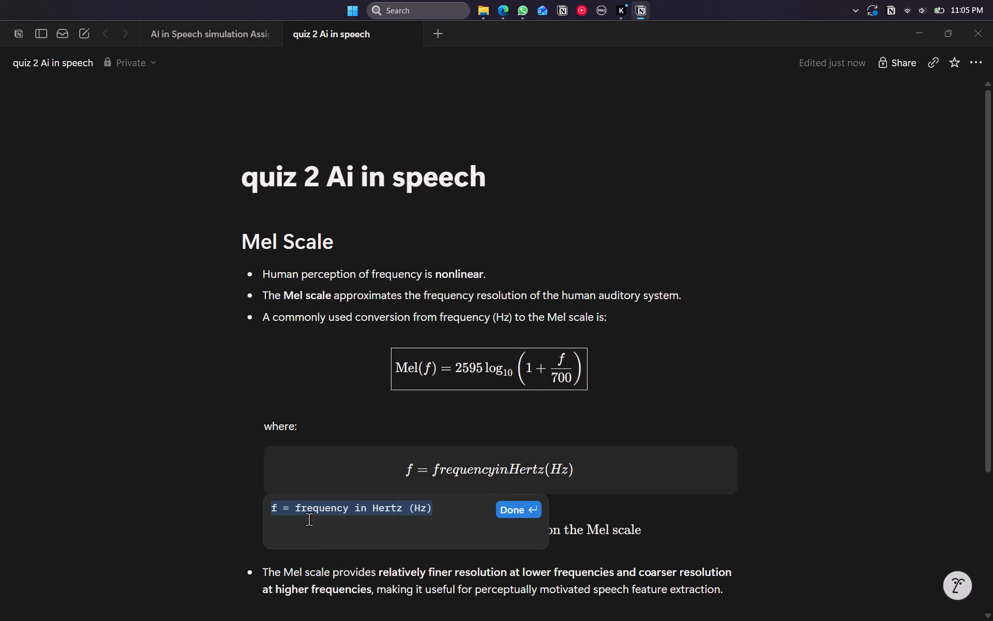
click(438, 506)
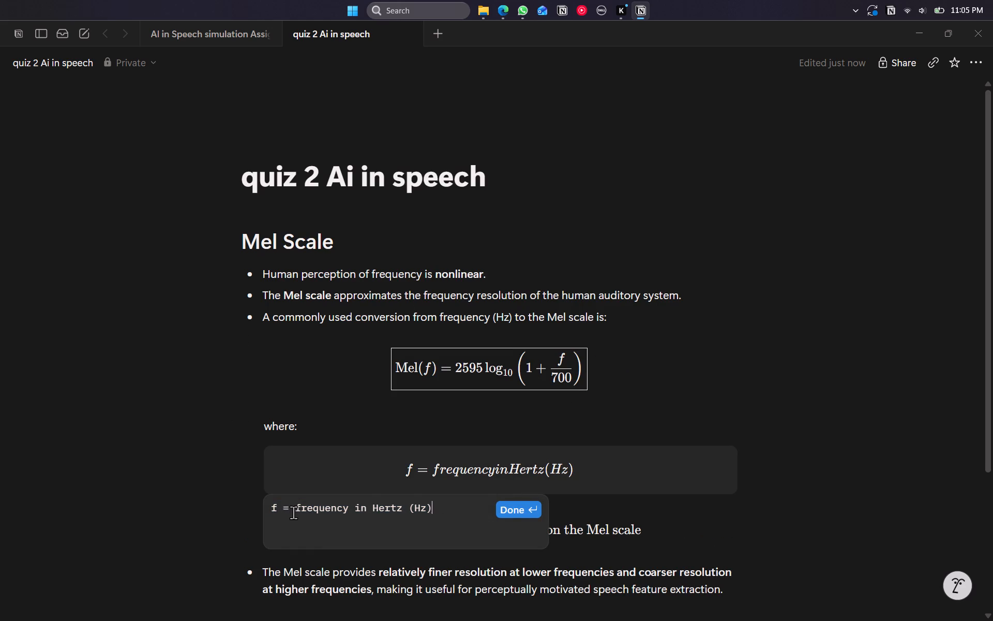
click(294, 512)
text(\text)
key(shift+braceleft)
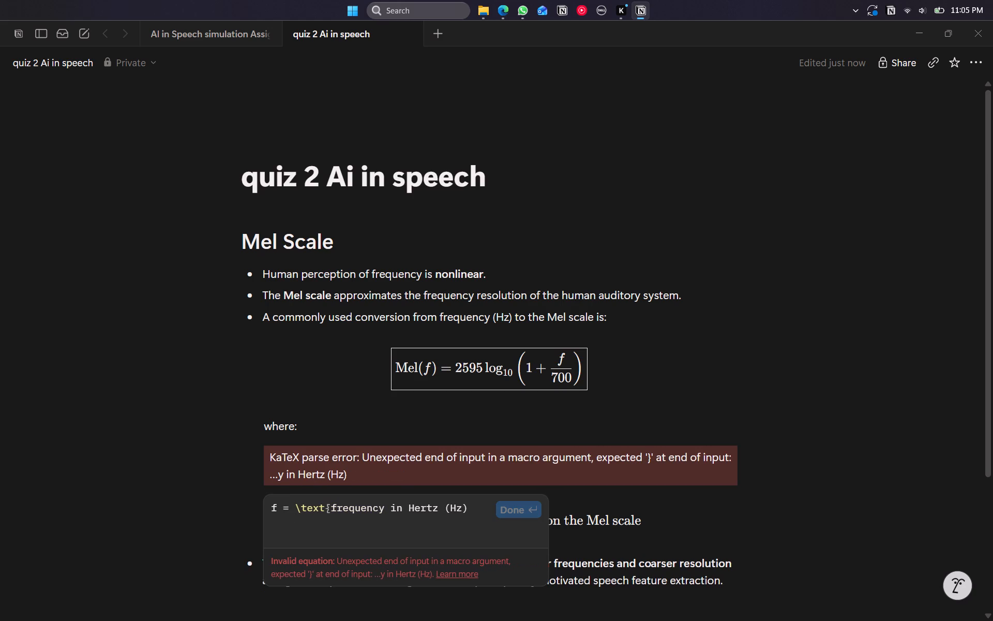
click(483, 509)
key(shift+braceright)
click(532, 507)
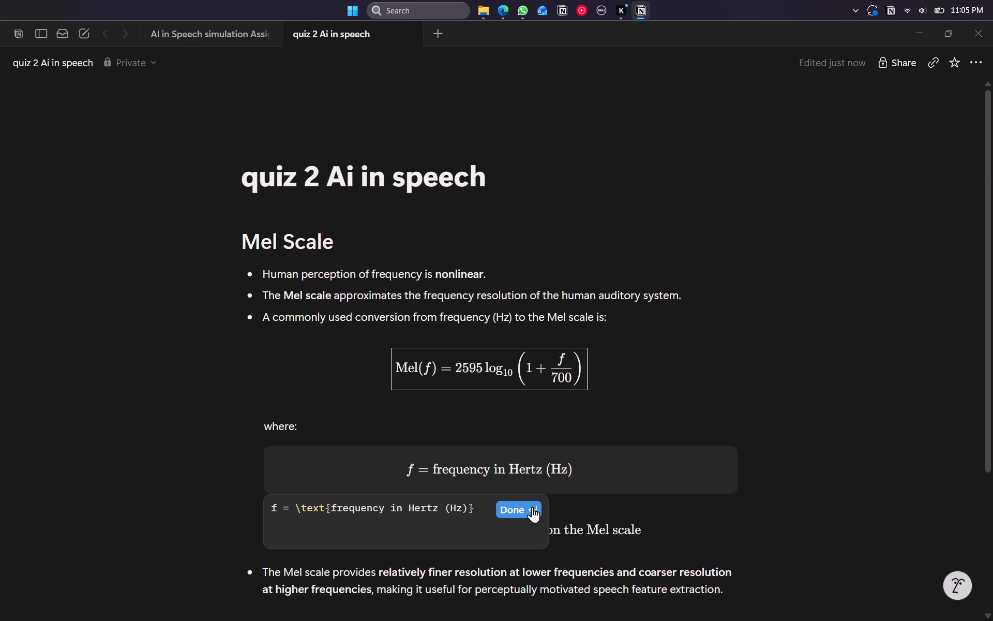
Start an empty line below the last Mel Scale bullet.
scroll(756, 433, down, 1)
click(380, 481)
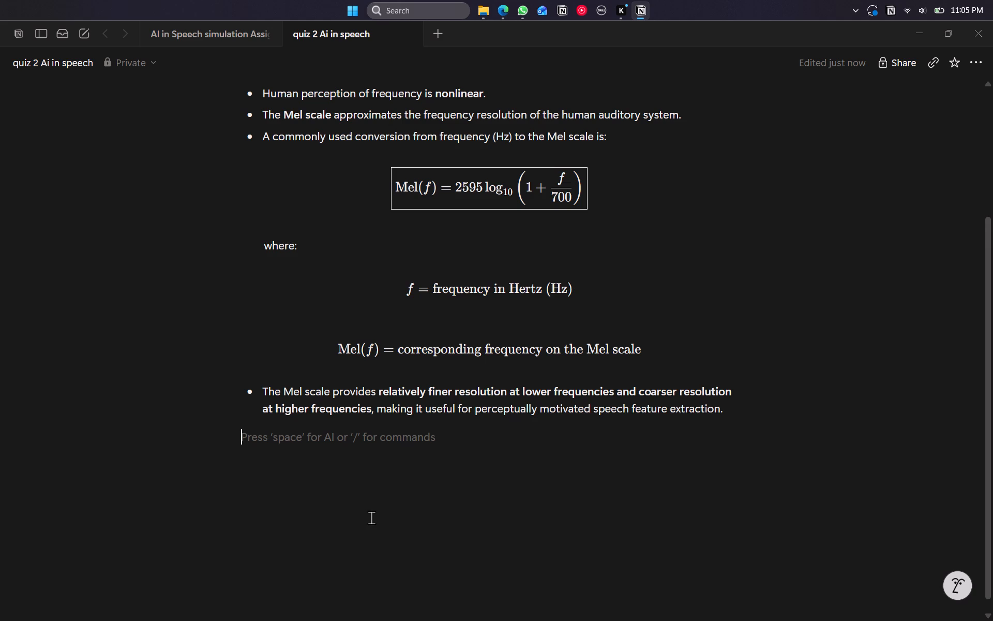
scroll(371, 517, up, 4)
scroll(371, 517, down, 1)
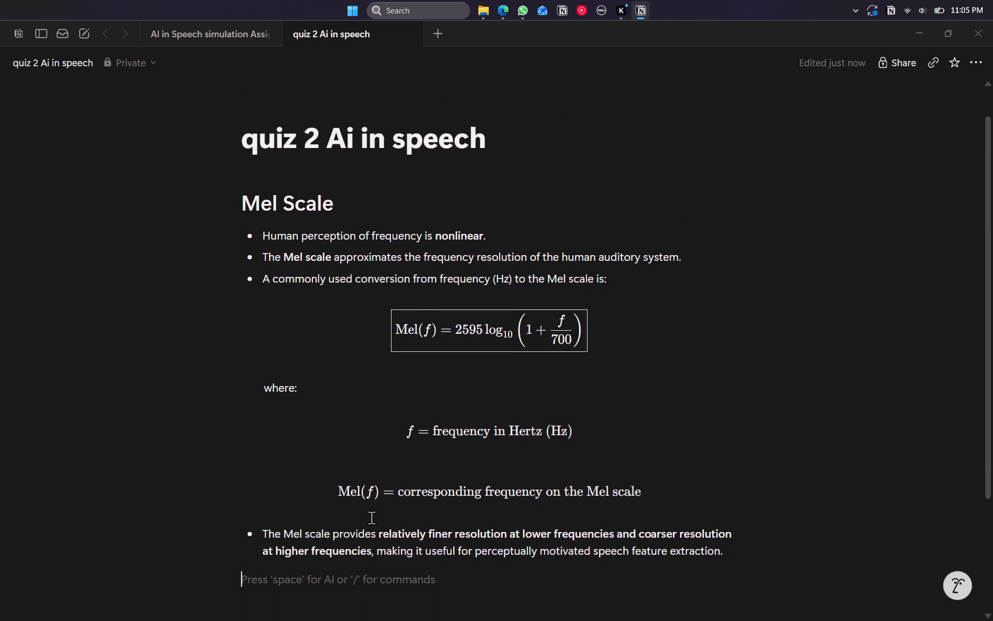
scroll(371, 517, down, 1)
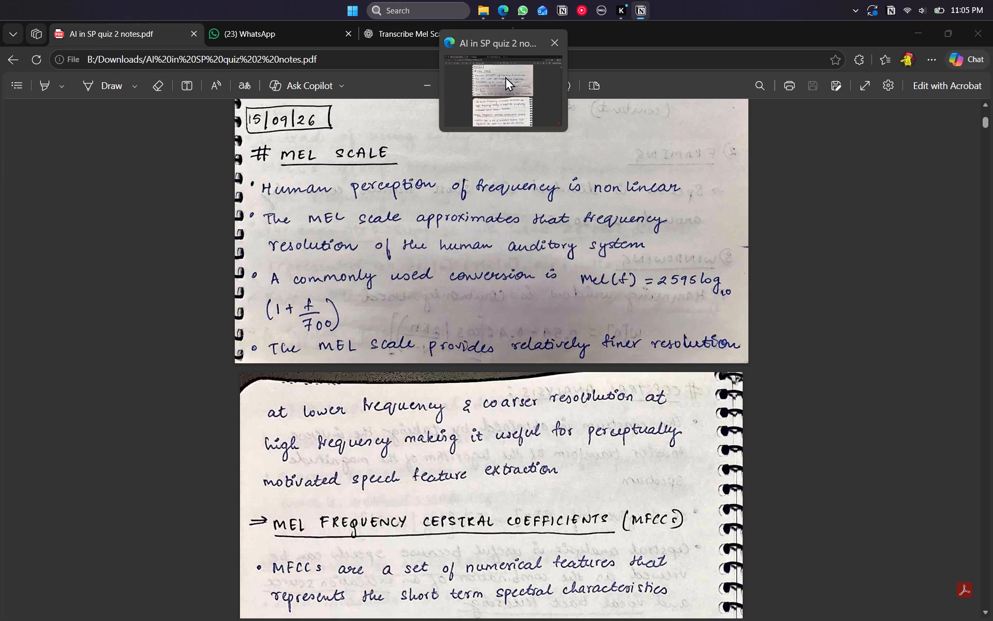
Look through the handwritten notes PDF from the MFCC heading through its extraction steps and applications to the start of Linear Predictive Coding.
click(505, 77)
scroll(515, 266, down, 4)
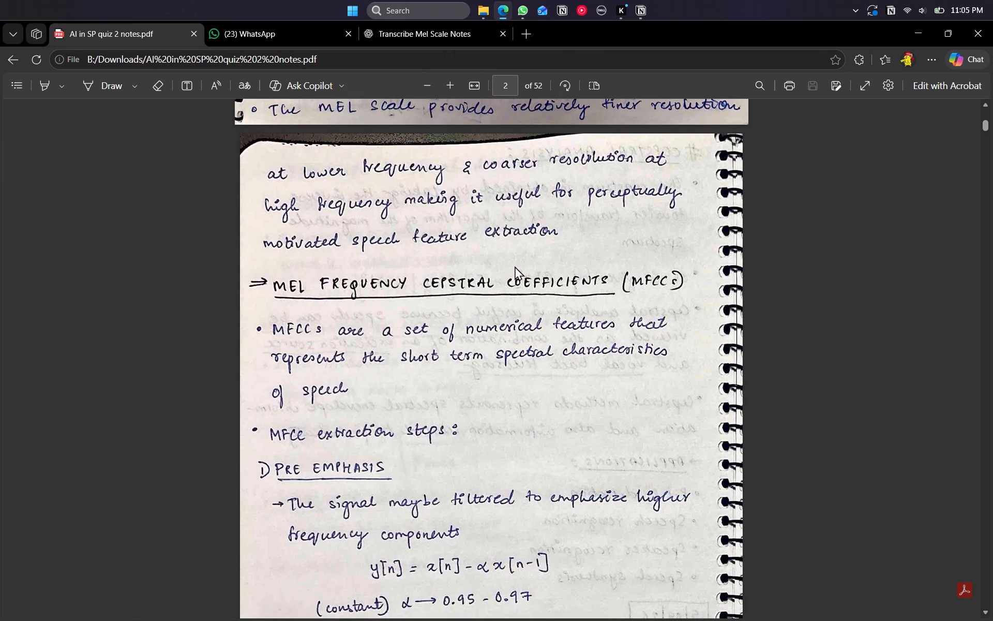
scroll(515, 266, down, 2)
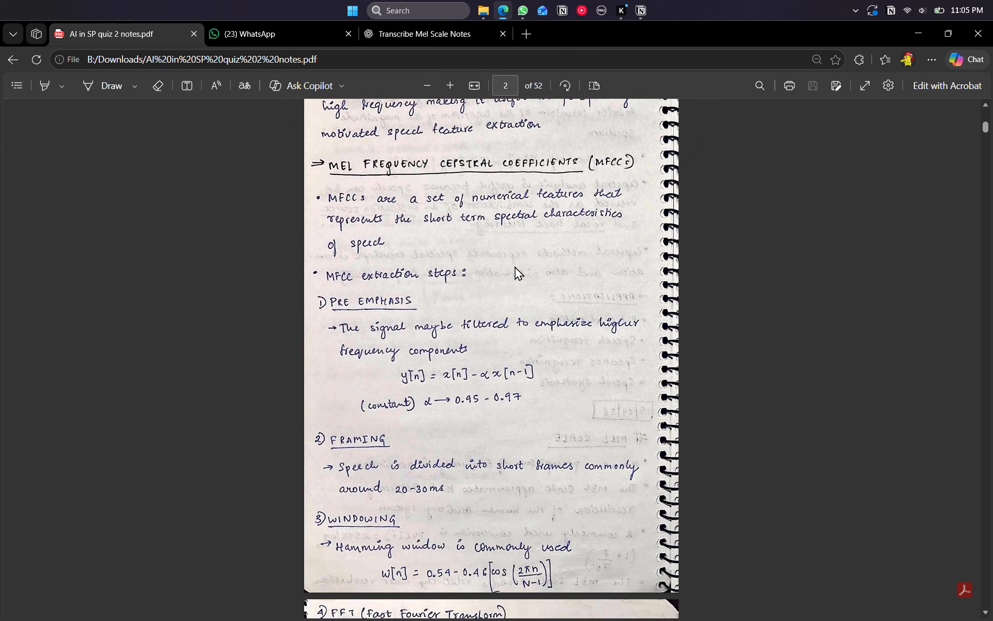
scroll(515, 266, down, 3)
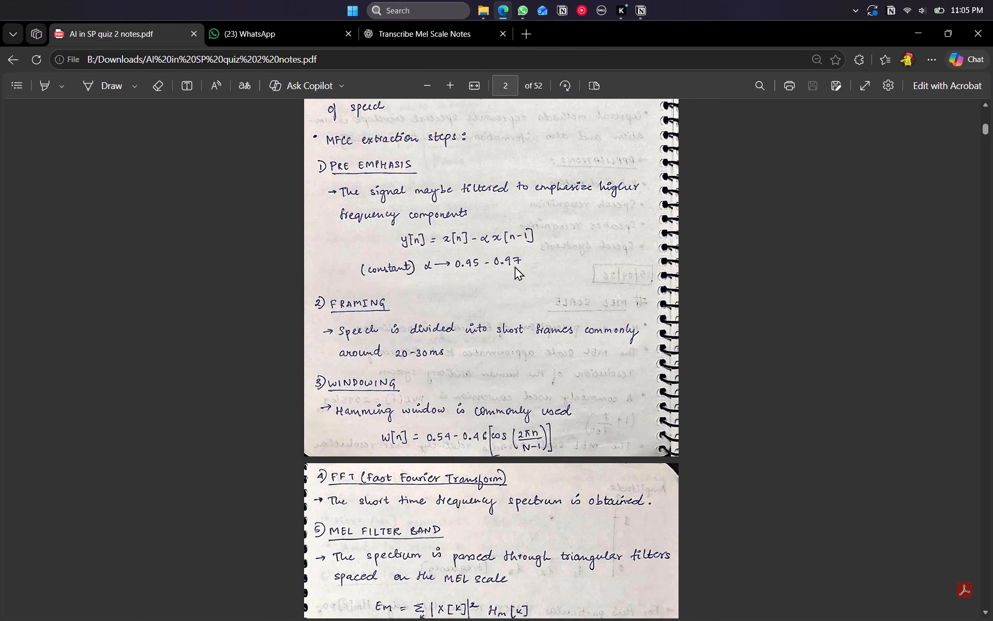
scroll(515, 266, right, 2)
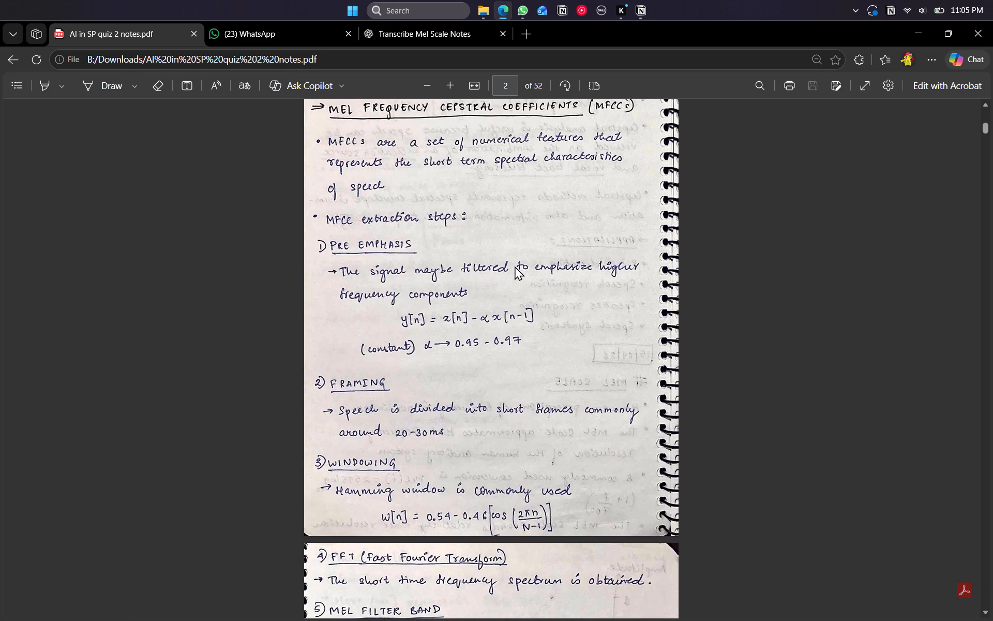
scroll(515, 266, right, 5)
scroll(515, 266, down, 3)
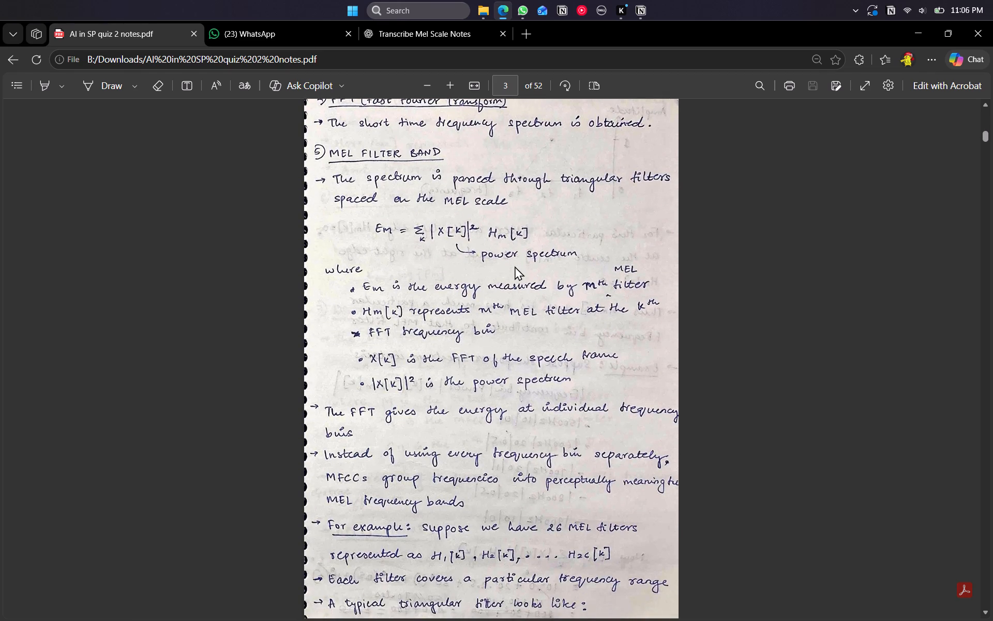
scroll(515, 266, down, 6)
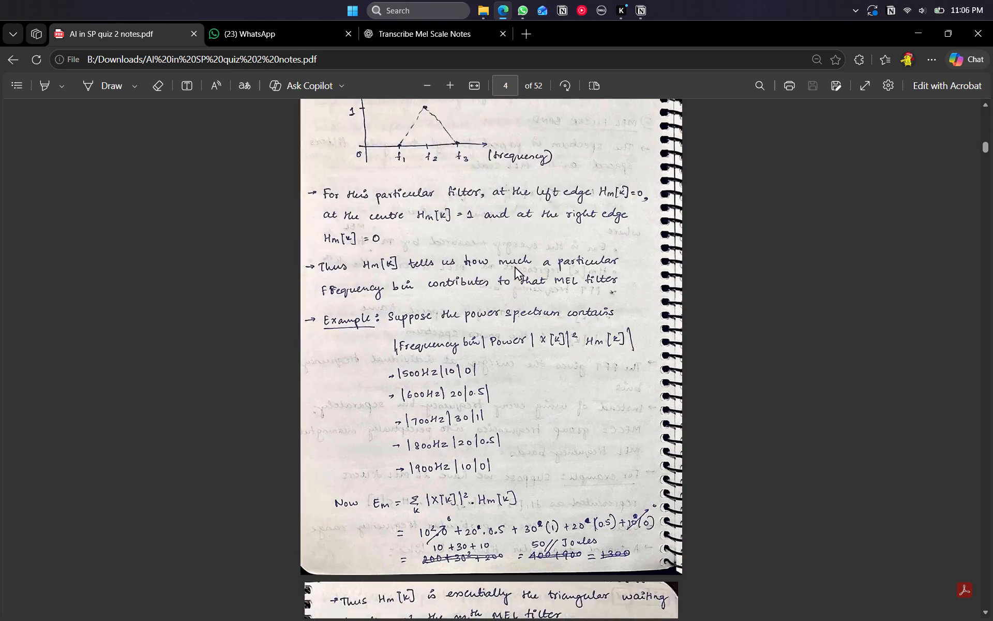
scroll(515, 266, down, 3)
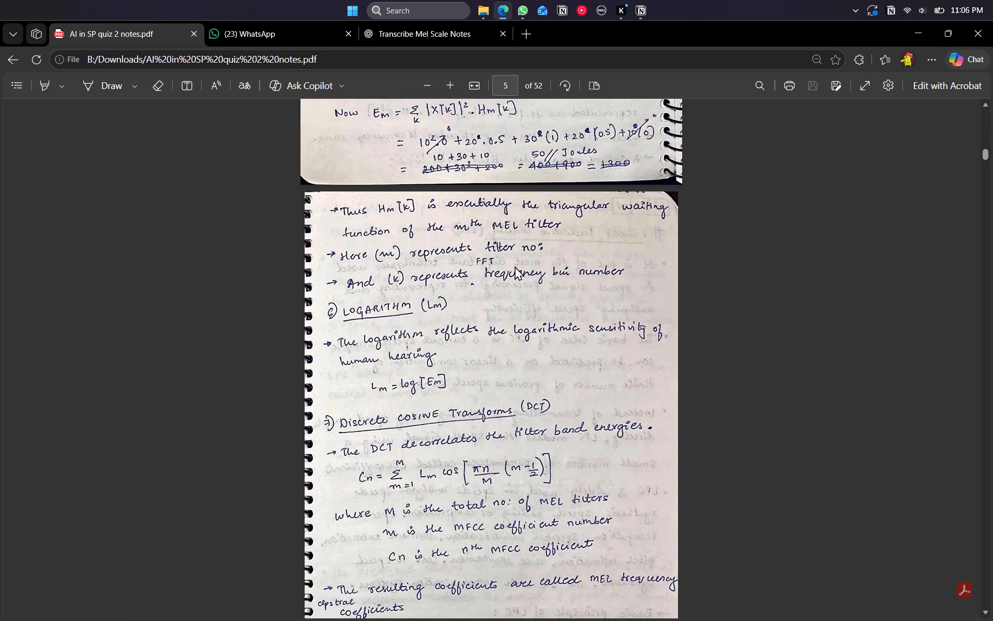
scroll(515, 266, down, 6)
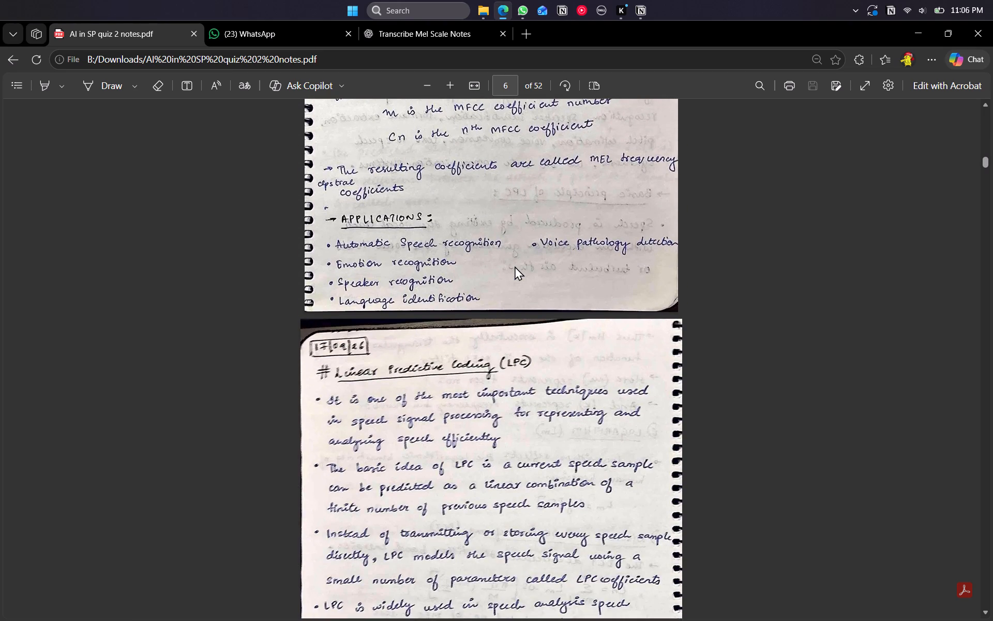
scroll(515, 266, up, 13)
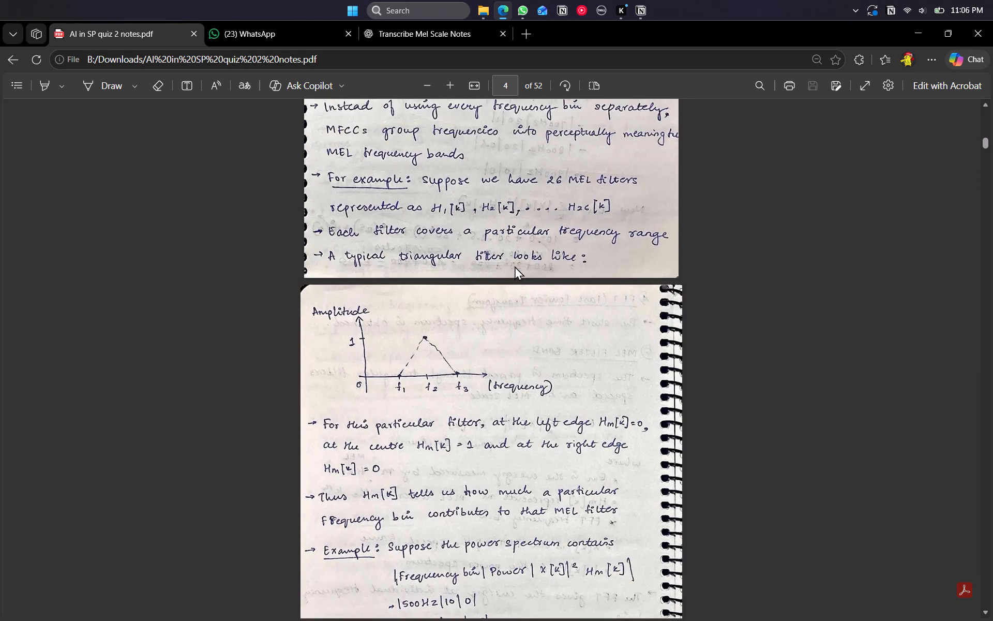
scroll(515, 266, up, 5)
scroll(515, 266, down, 2)
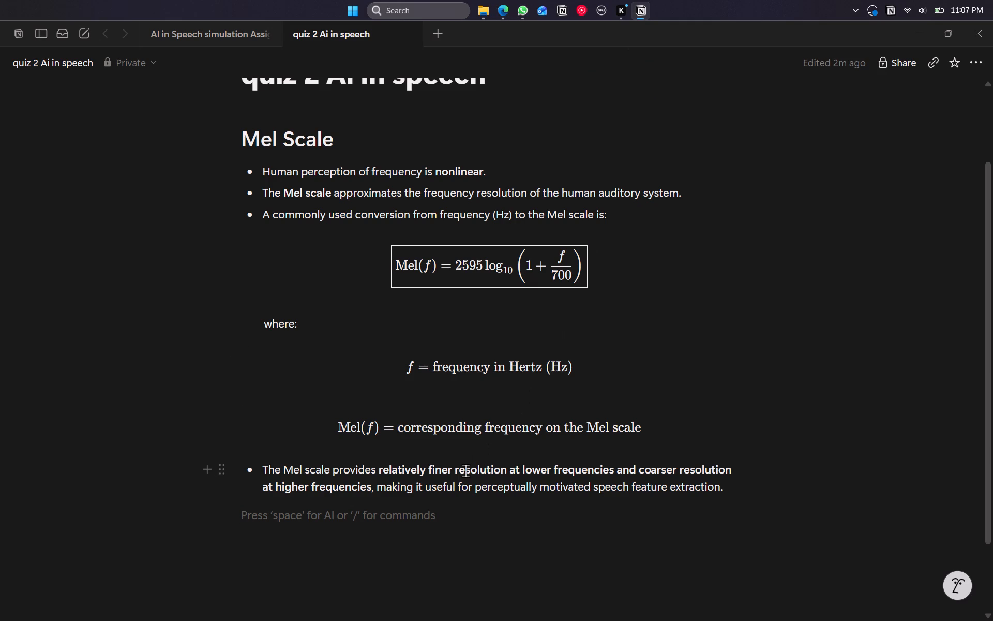
key(ctrl+v)
scroll(413, 596, down, 2)
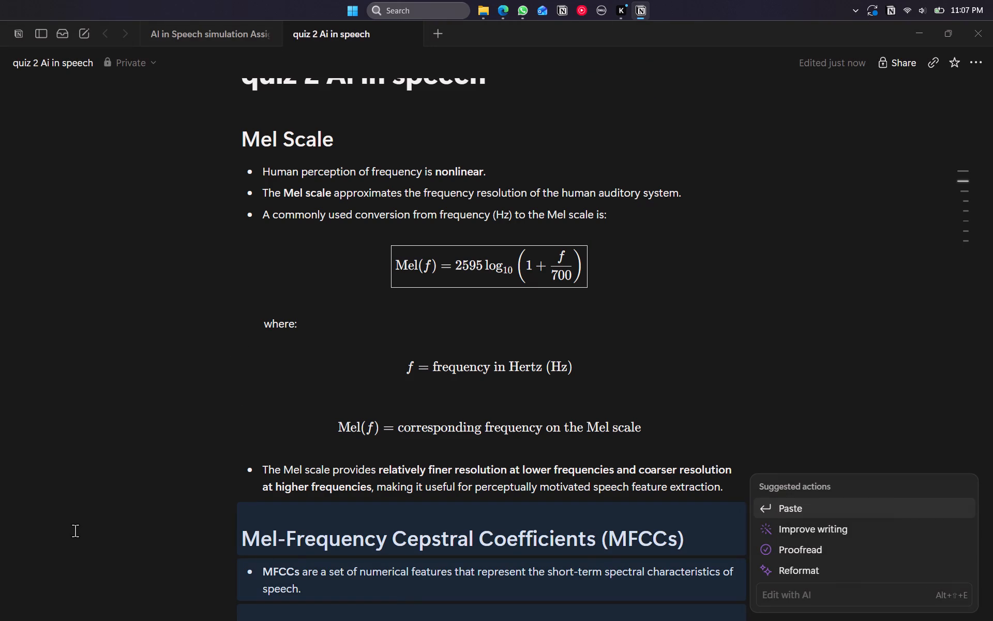
click(76, 529)
Turn the Pre-emphasis formula line into a block equation and delete the stray square-bracket lines around it.
scroll(76, 529, down, 6)
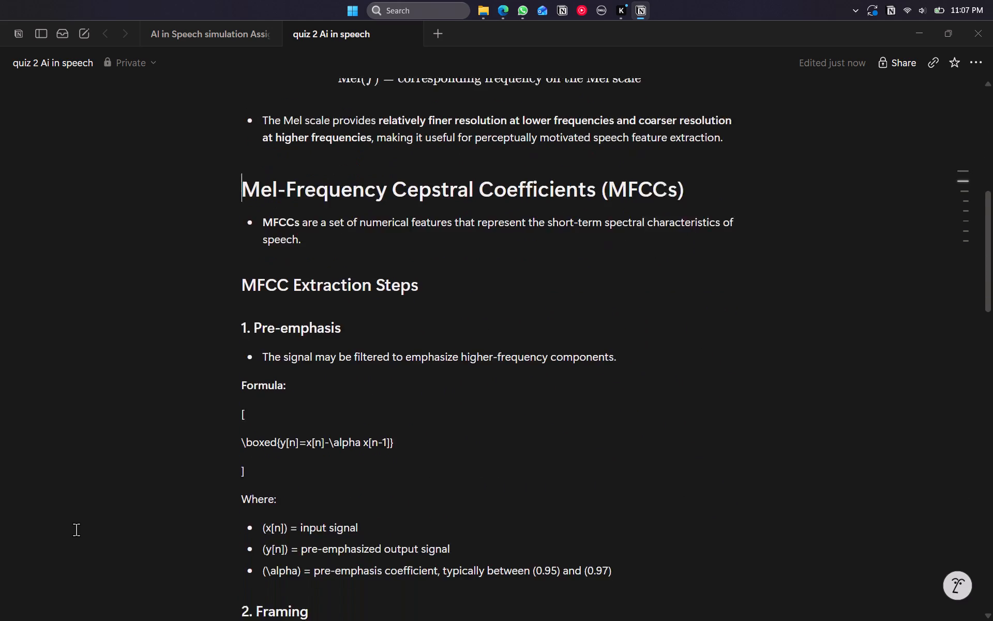
scroll(76, 529, down, 2)
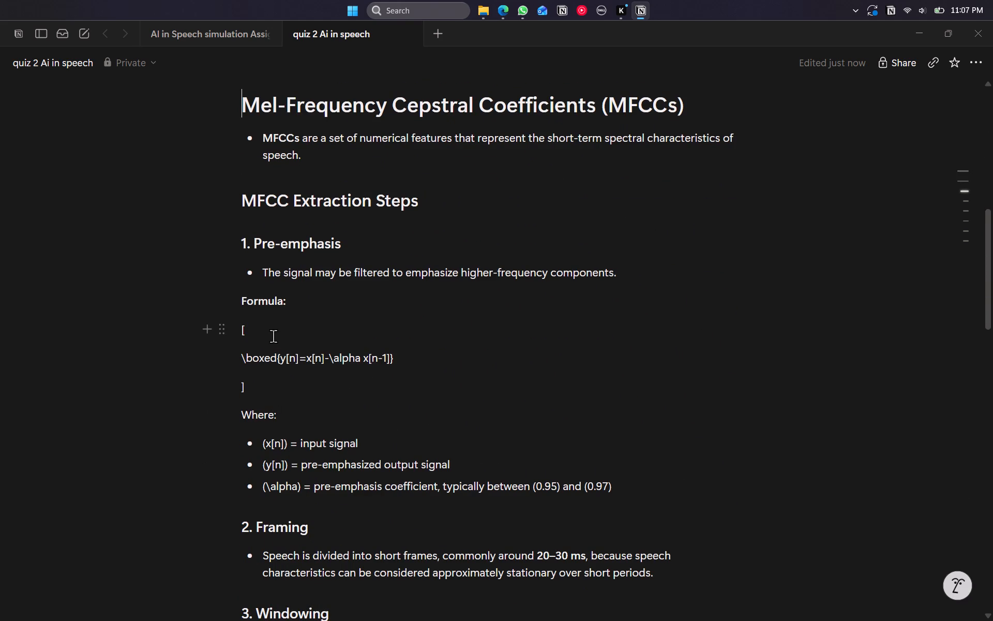
click(236, 359)
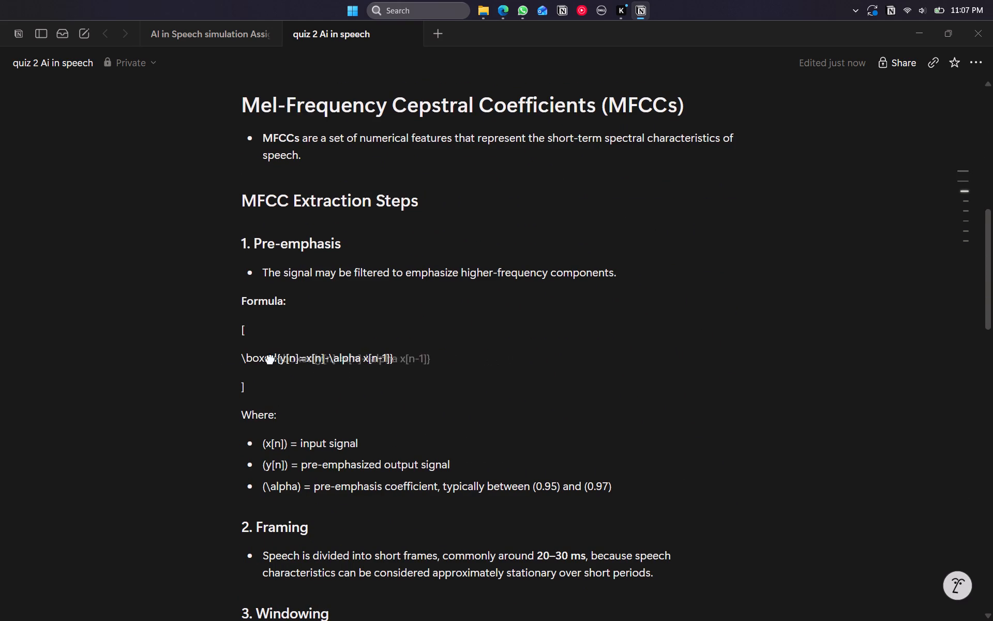
click(227, 358)
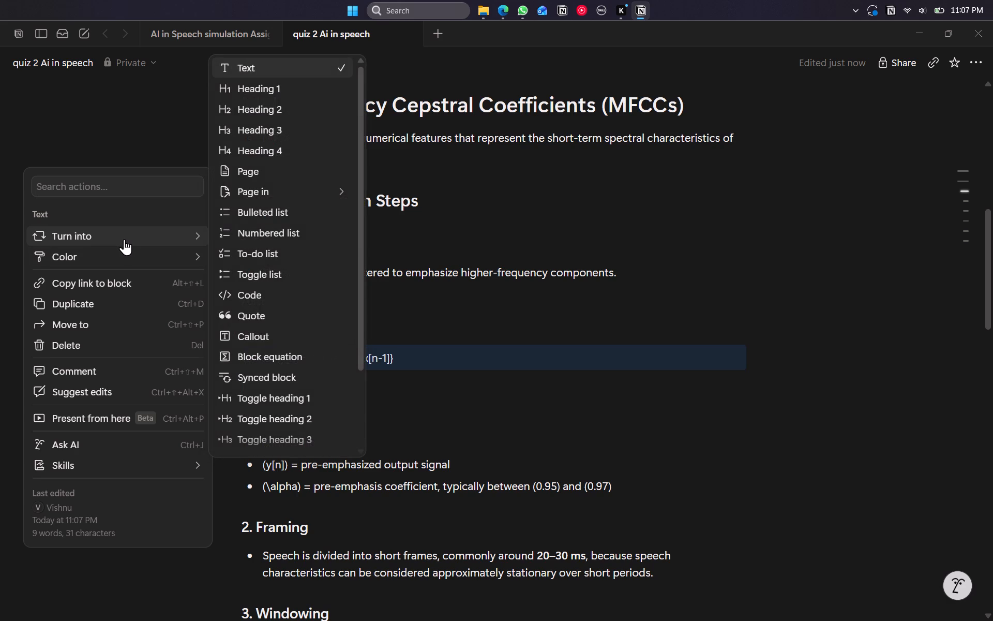
click(274, 353)
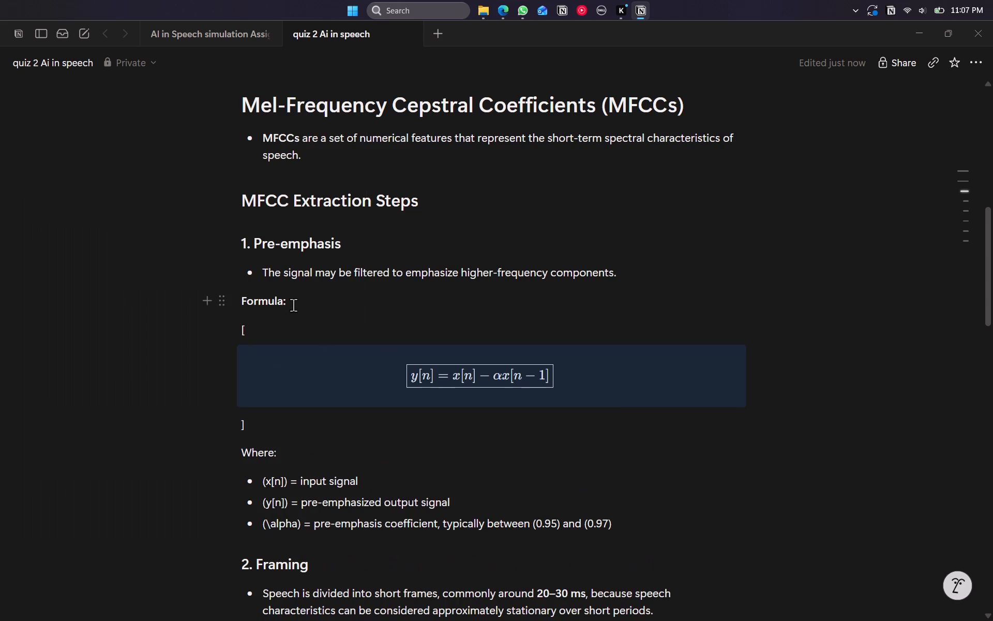
click(296, 320)
key(BackSpace)
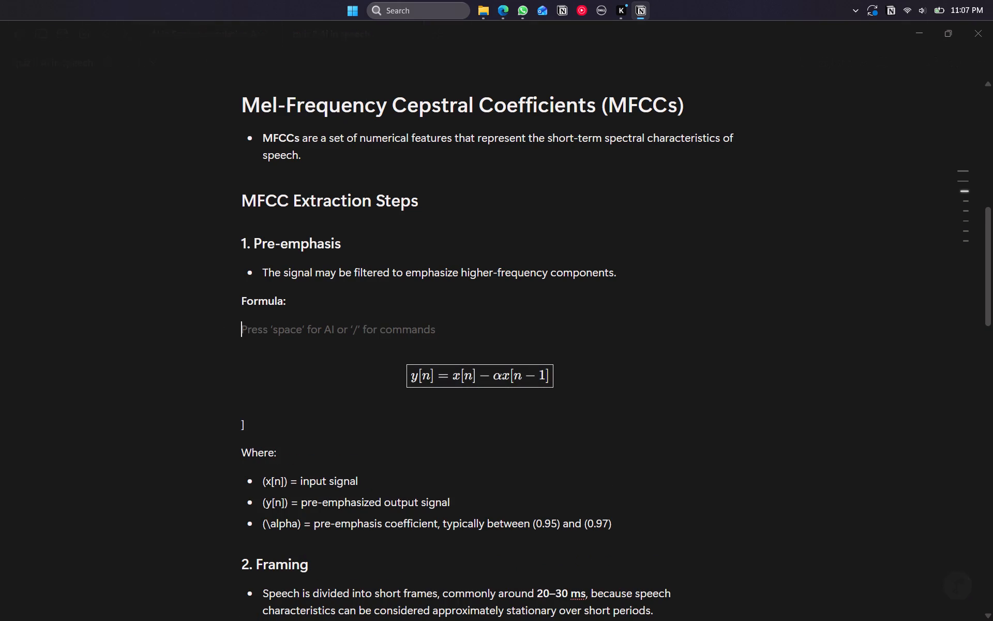
key(BackSpace)
key(Down)
key(Down)
key(Up)
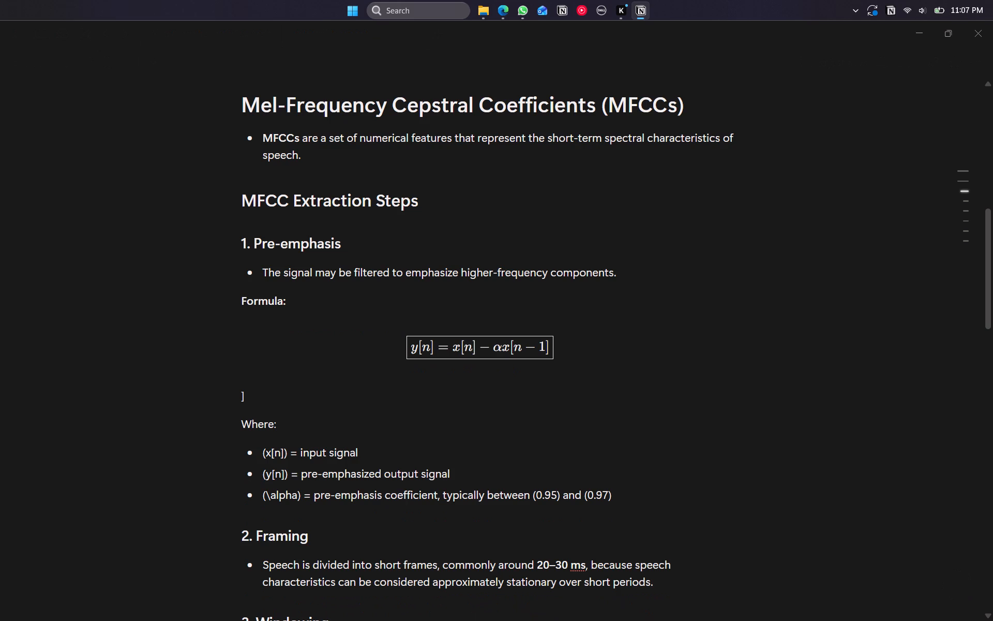
key(BackSpace)
key(BackSpace)
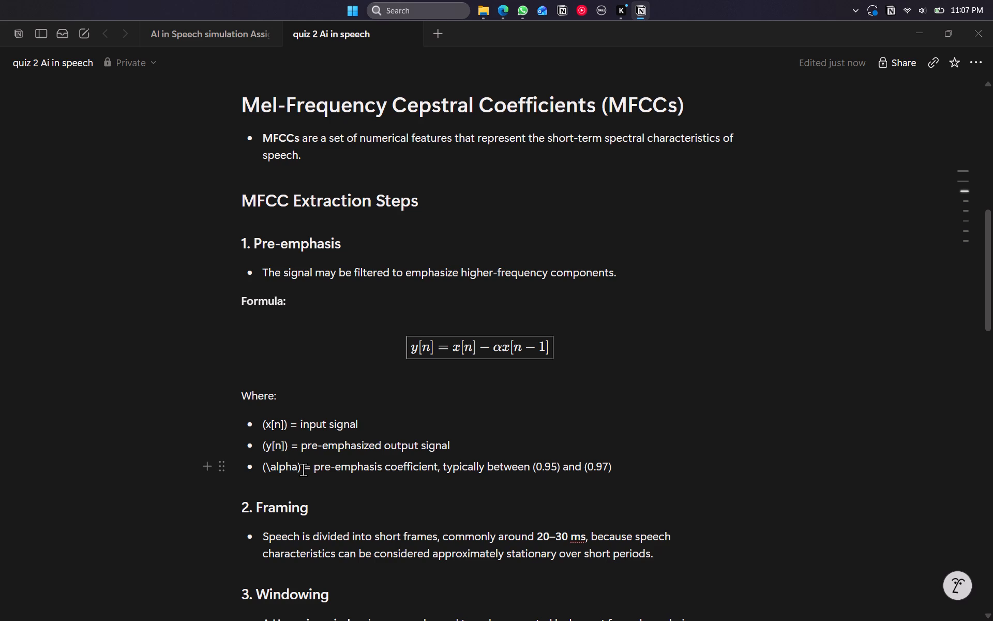
Turn the \alpha definition bullet under Pre-emphasis into a block equation.
drag(303, 469, 268, 468)
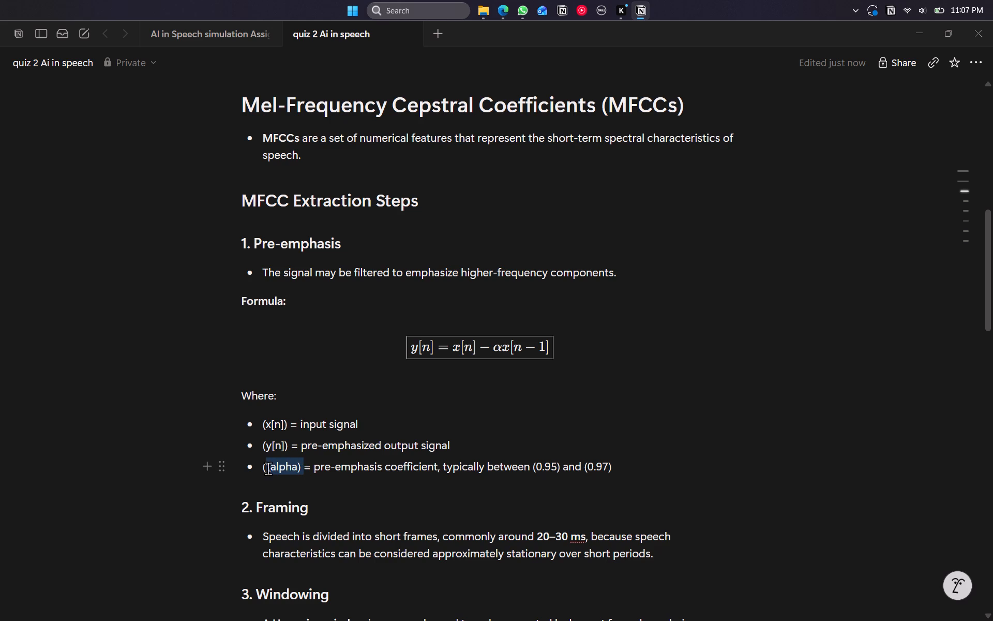
drag(268, 468, 260, 468)
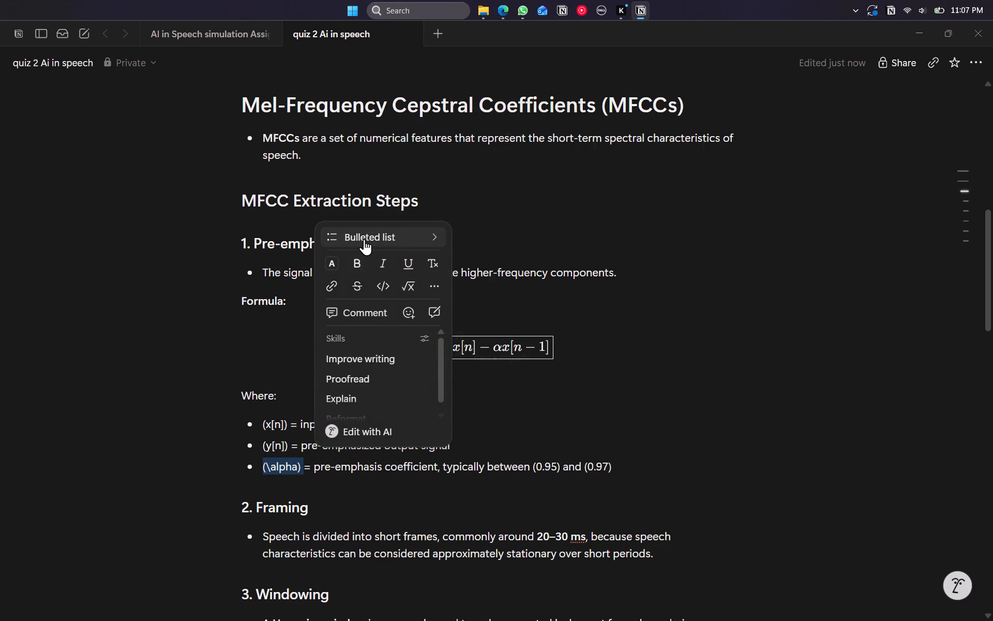
click(531, 367)
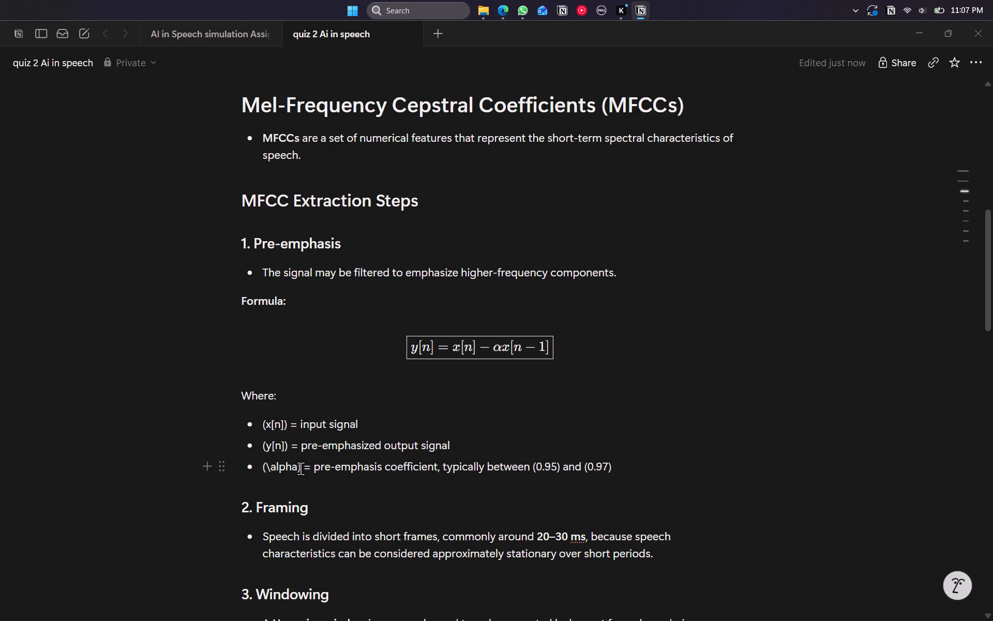
drag(300, 468, 246, 464)
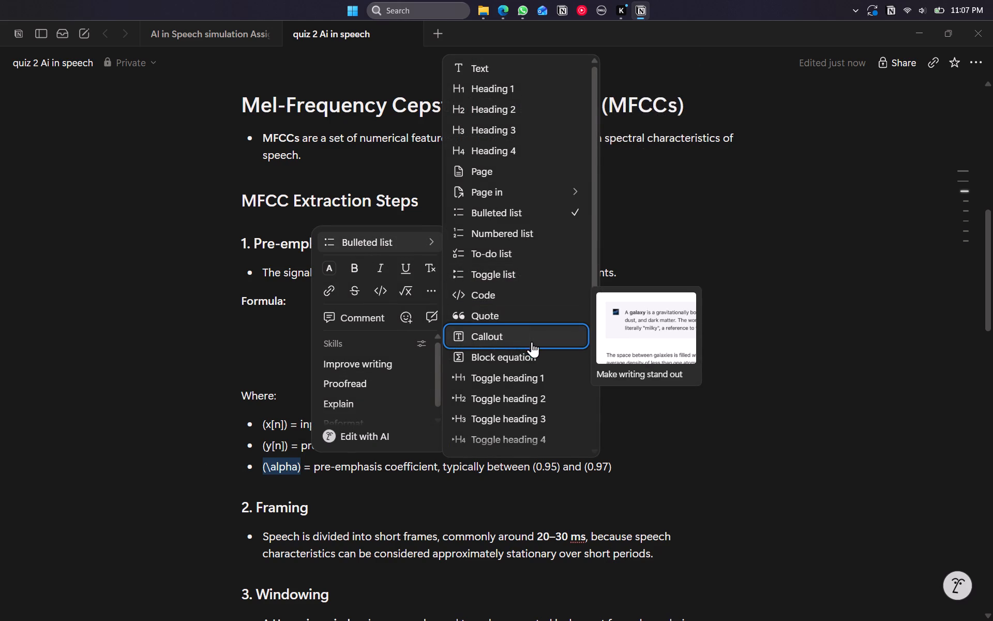
click(535, 349)
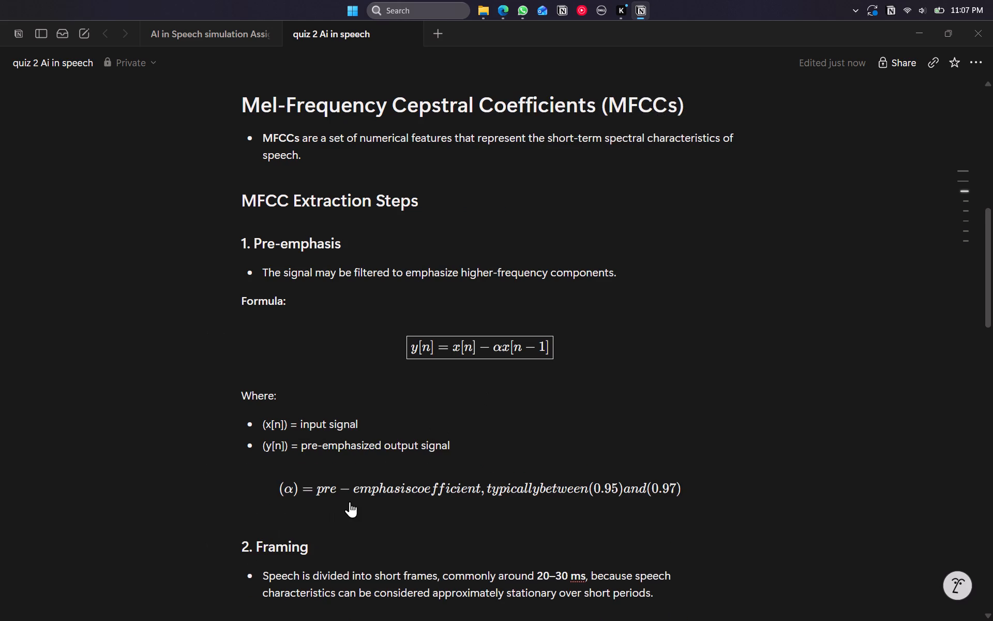
Wrap the description after the equals sign in the alpha equation in \text{ } so it renders as normal text.
click(319, 486)
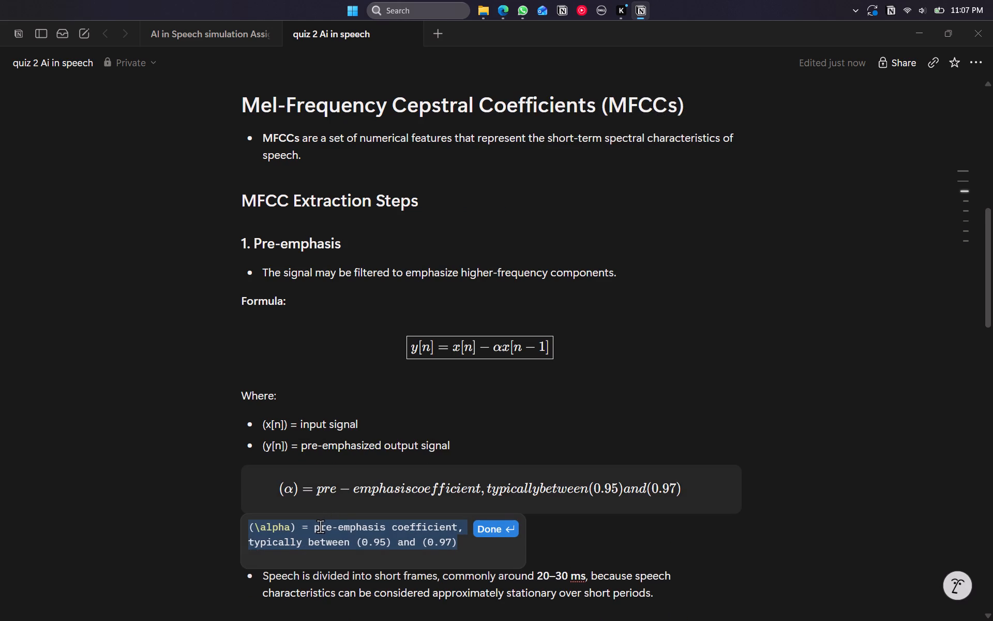
click(320, 526)
key(Left)
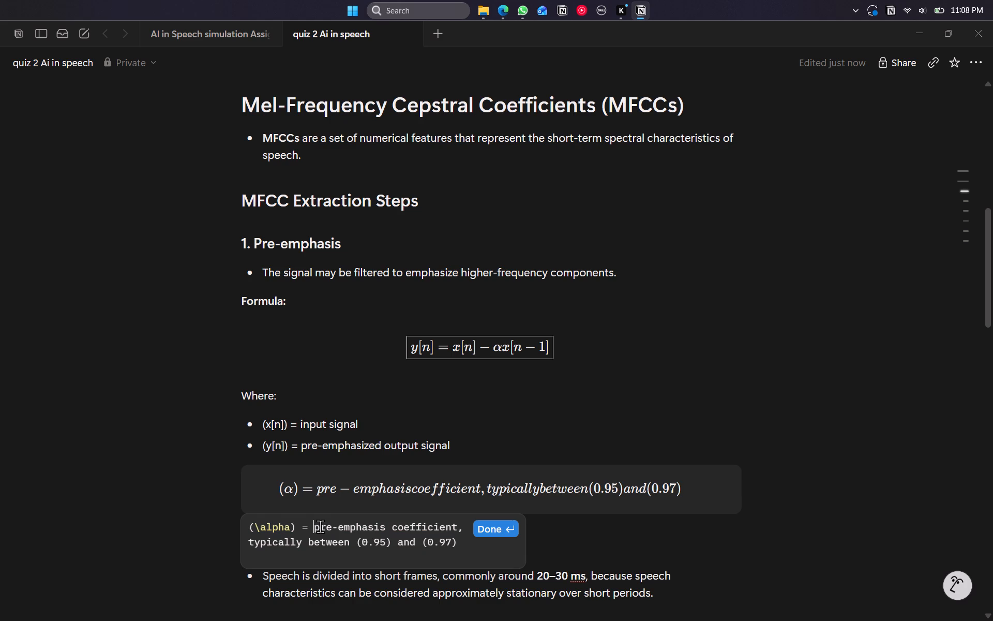
text(\text)
key(shift+braceleft)
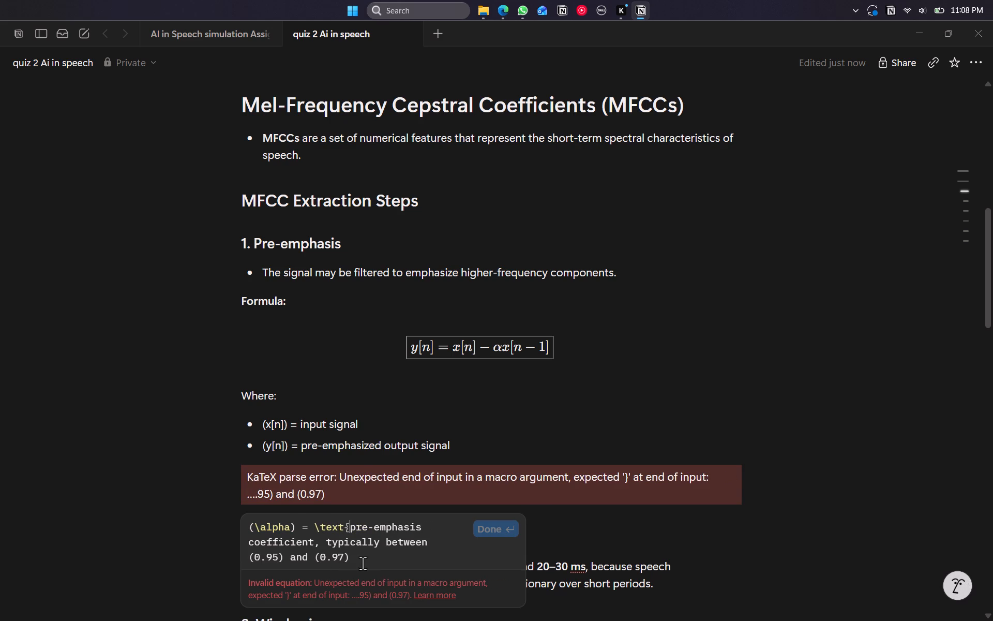
click(364, 563)
key(shift+braceright)
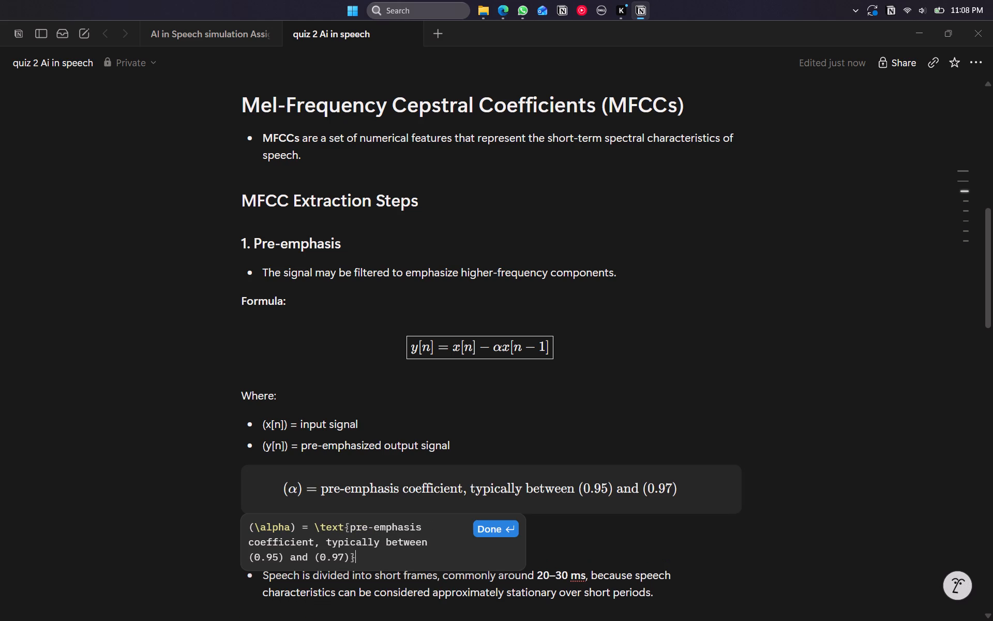
click(505, 529)
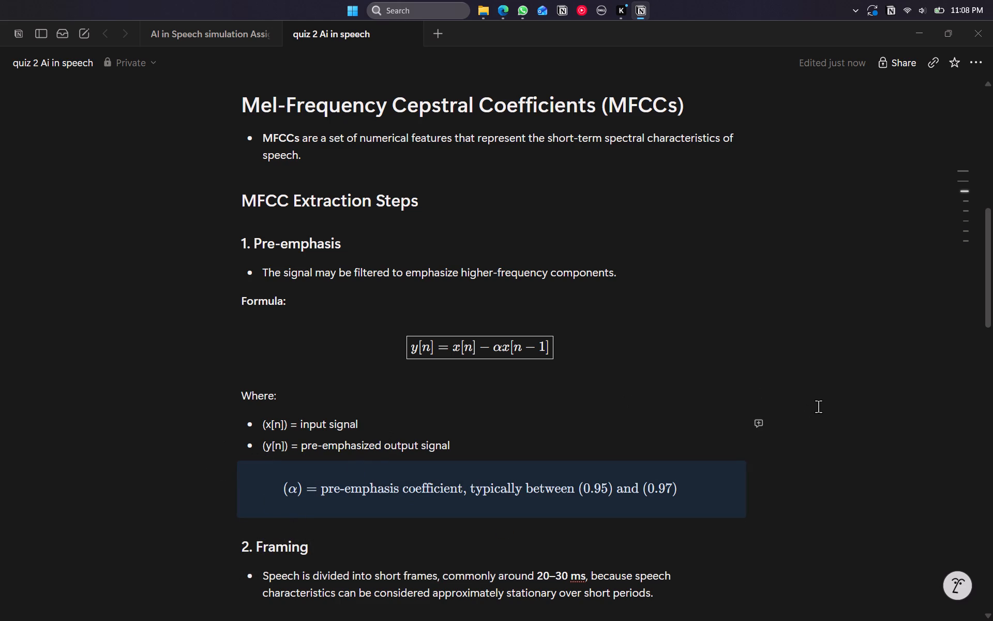
Turn the Hamming window formula under Windowing into a block equation and delete the stray square-bracket lines around it.
scroll(866, 373, down, 4)
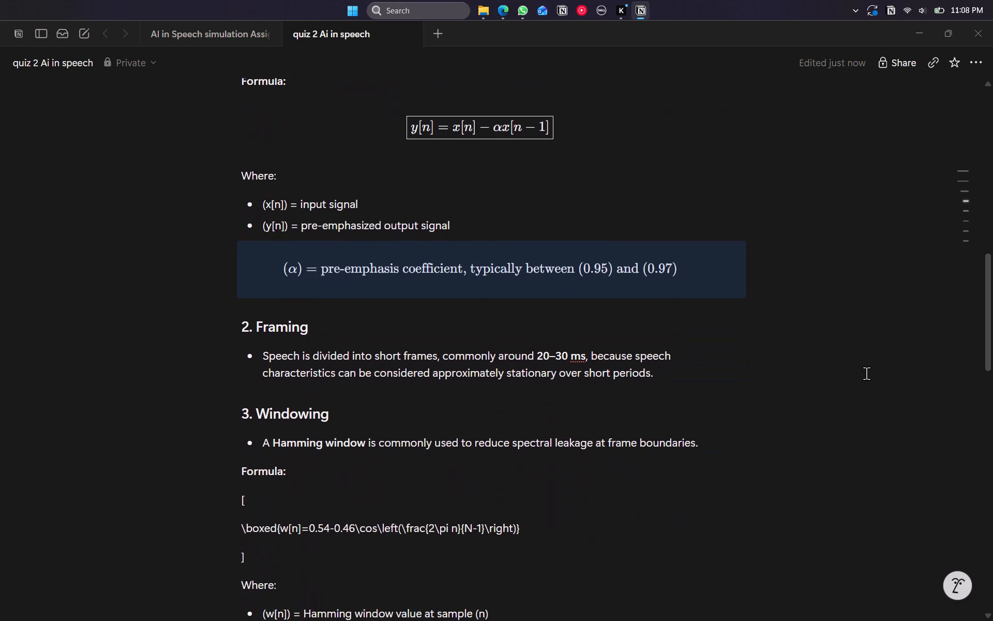
scroll(866, 373, down, 2)
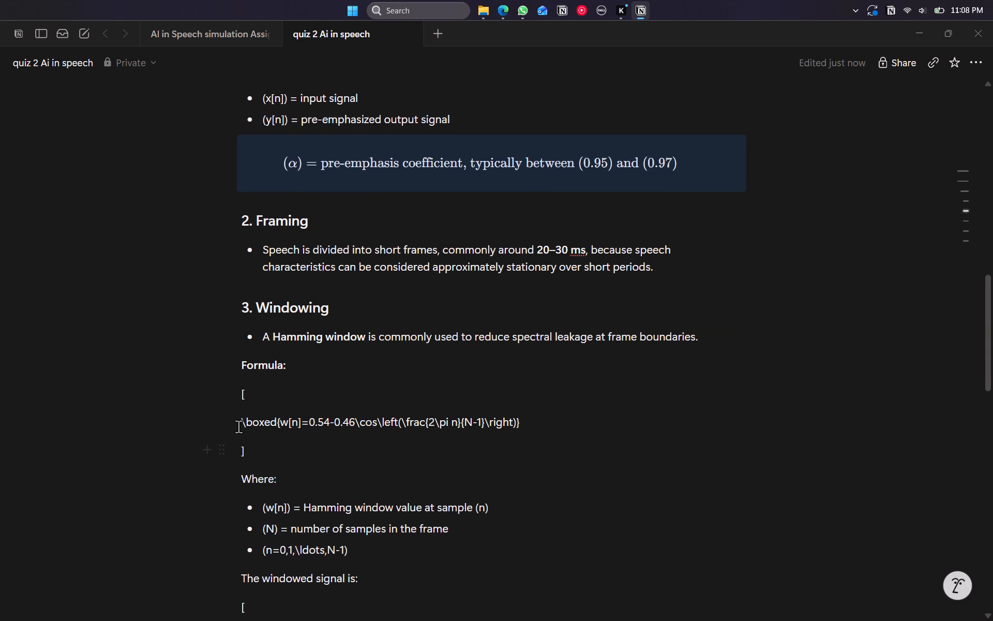
click(220, 423)
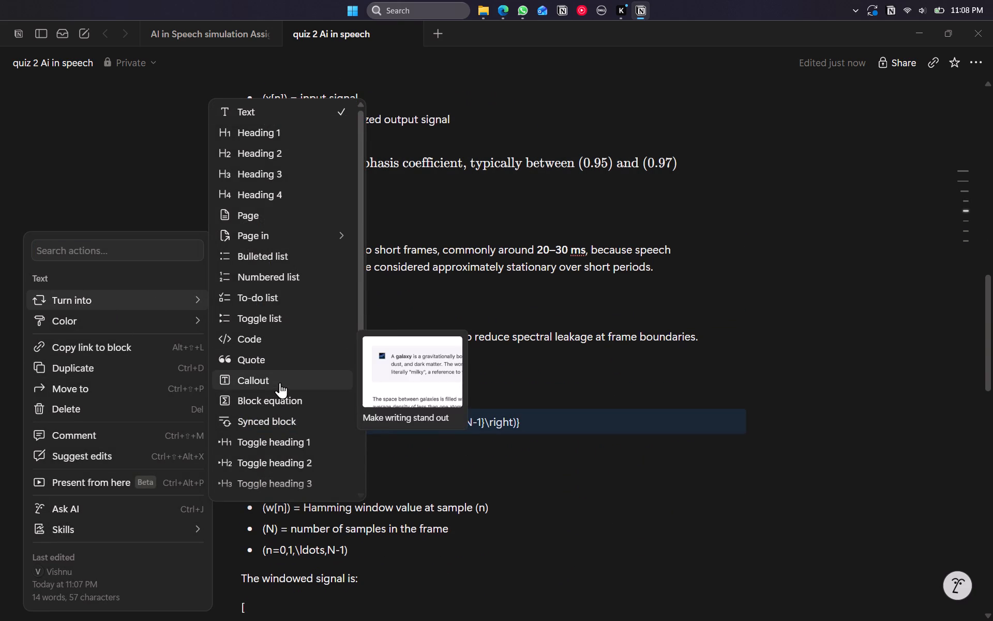
click(281, 400)
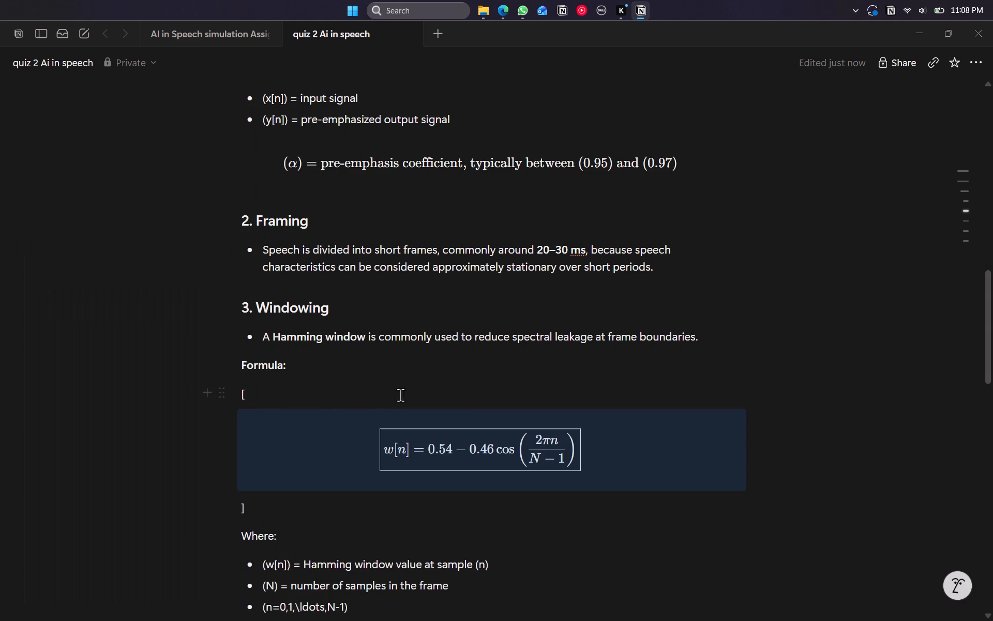
click(296, 400)
key(BackSpace)
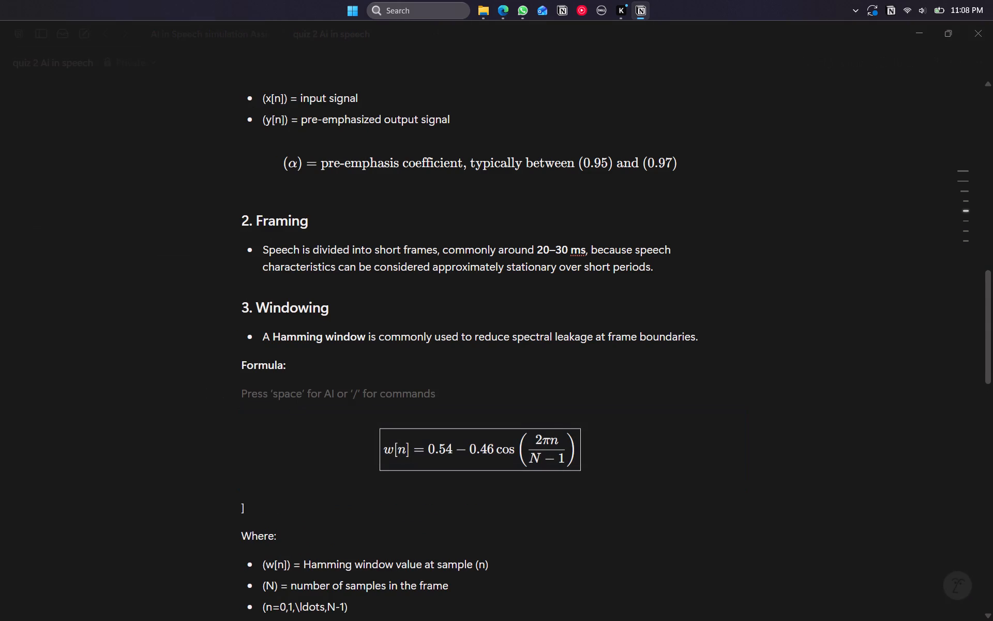
key(BackSpace)
click(262, 476)
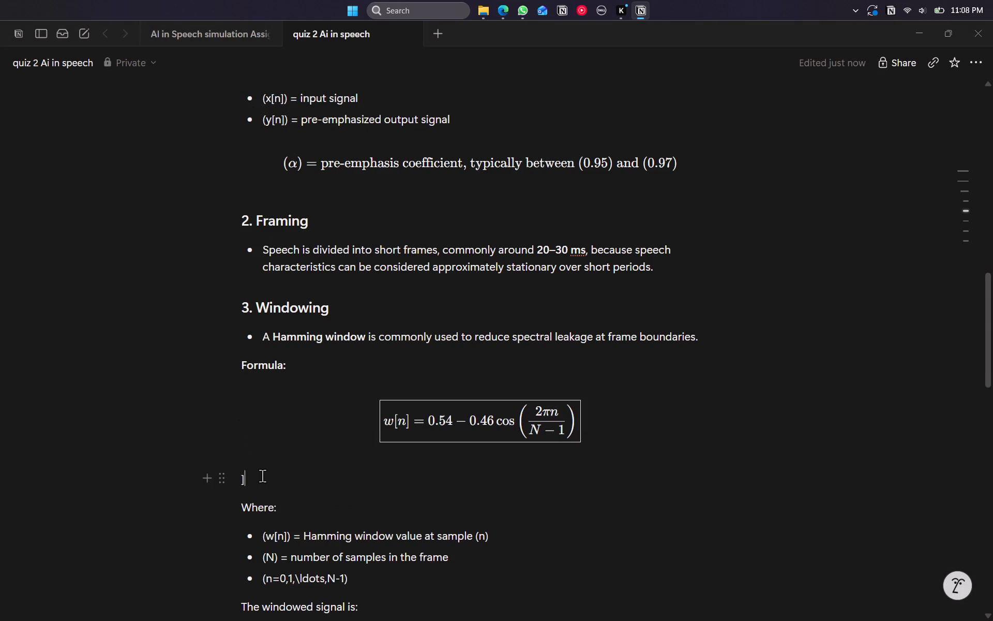
key(BackSpace)
key(BackSpace)
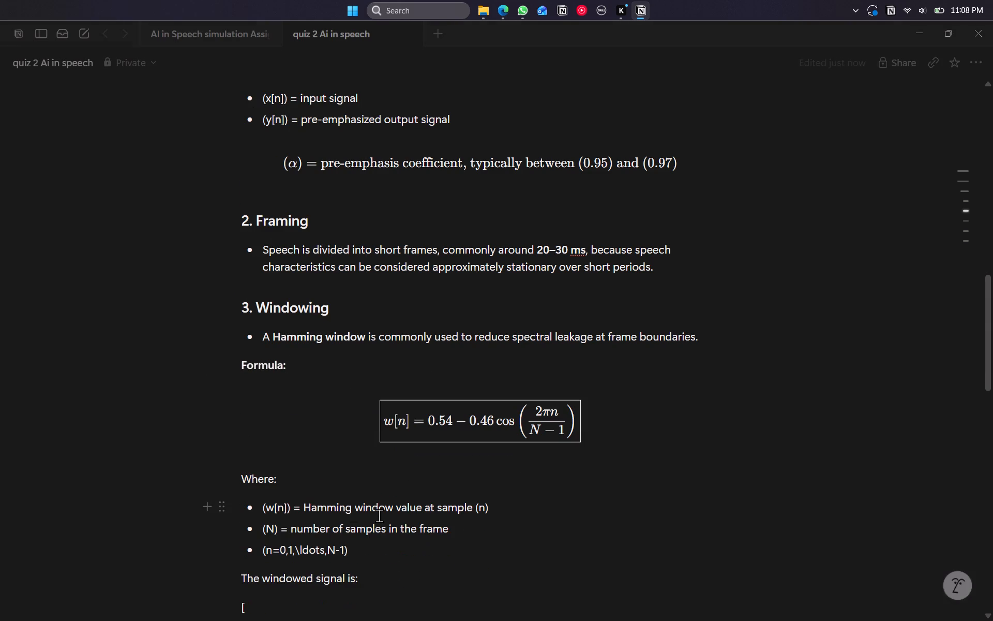
Turn the windowed signal formula under Windowing into a block equation and delete the stray square-bracket lines around it.
scroll(379, 515, down, 3)
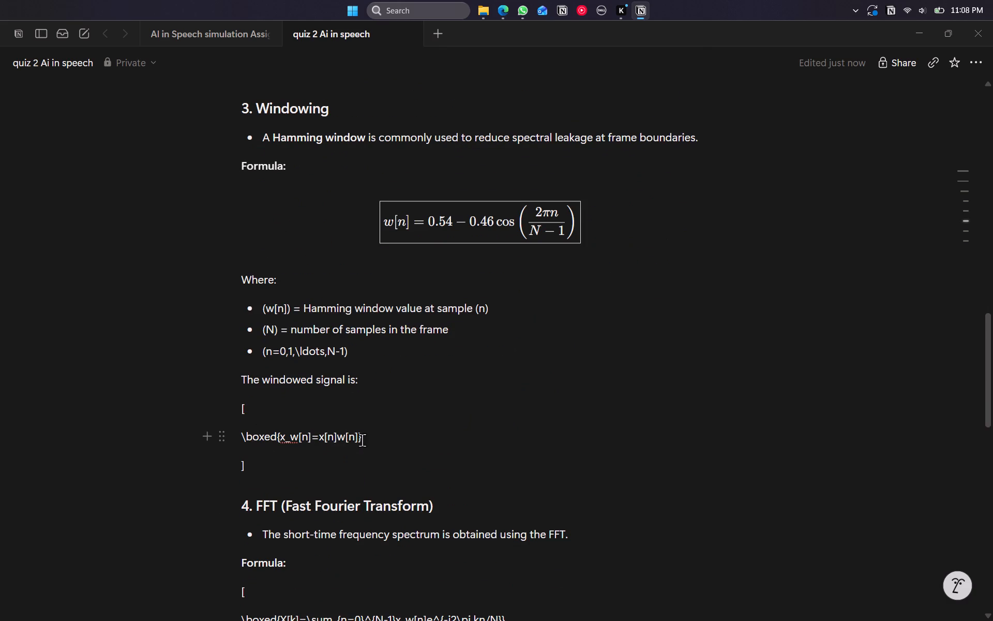
drag(365, 444, 240, 432)
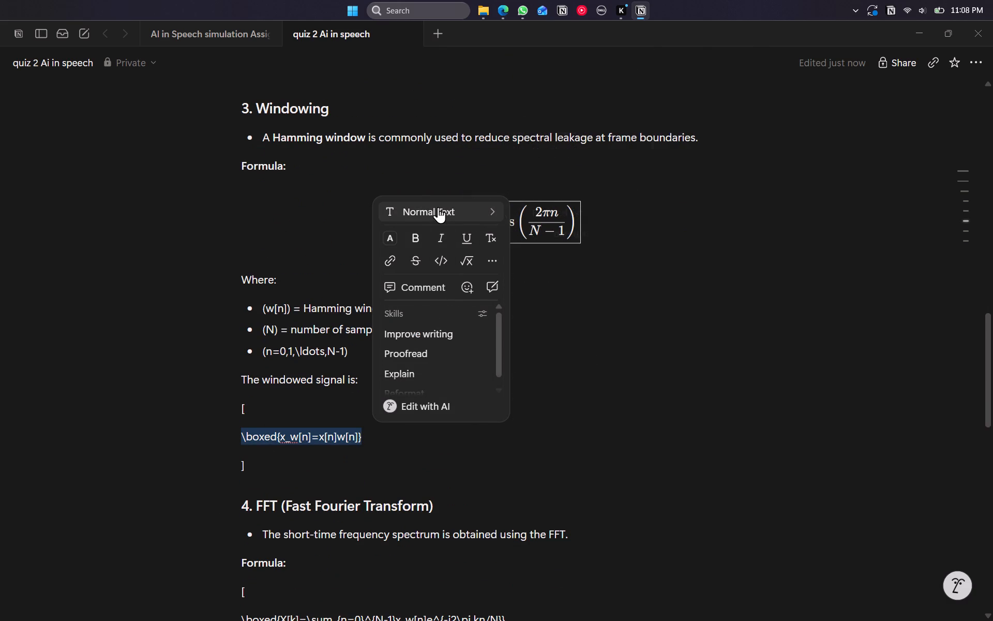
click(567, 352)
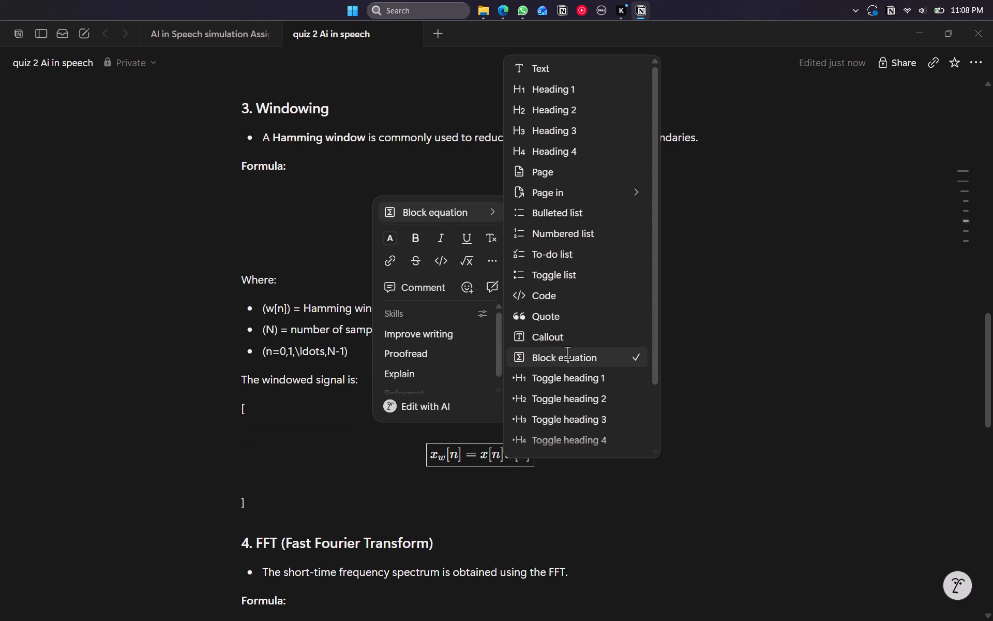
scroll(352, 464, down, 2)
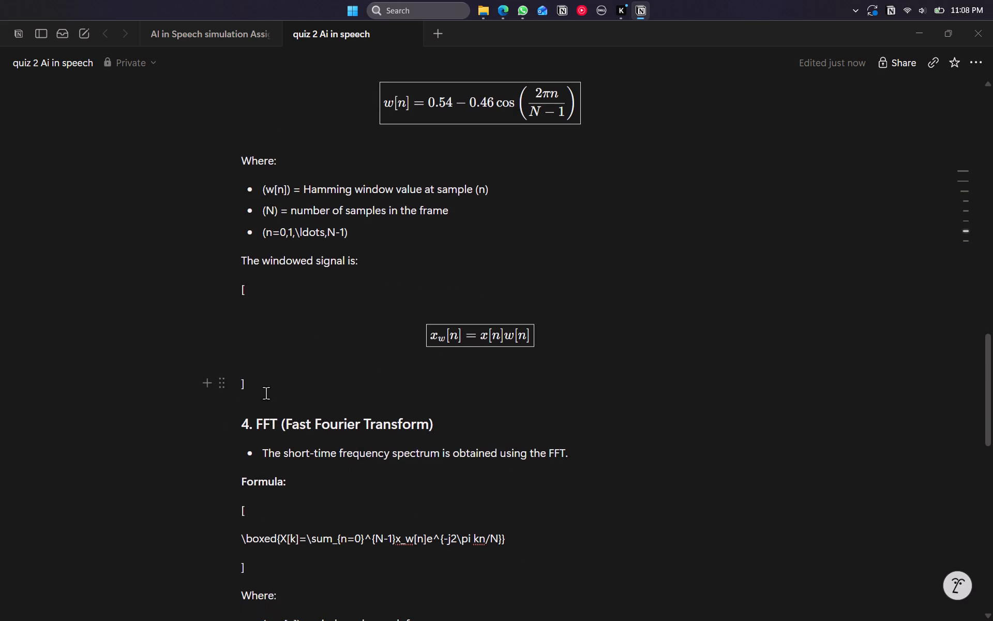
click(266, 393)
key(BackSpace)
key(BackSpace)
key(BackSpace)
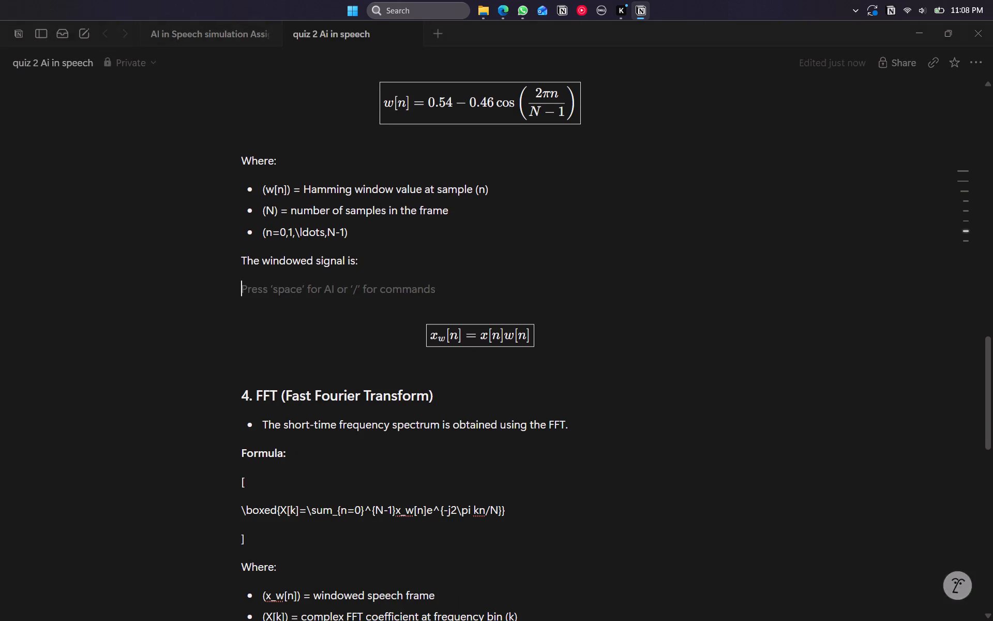
key(BackSpace)
Turn the X[k] formula under FFT (Fast Fourier Transform) into a block equation and delete the stray square-bracket lines around it.
scroll(266, 391, down, 2)
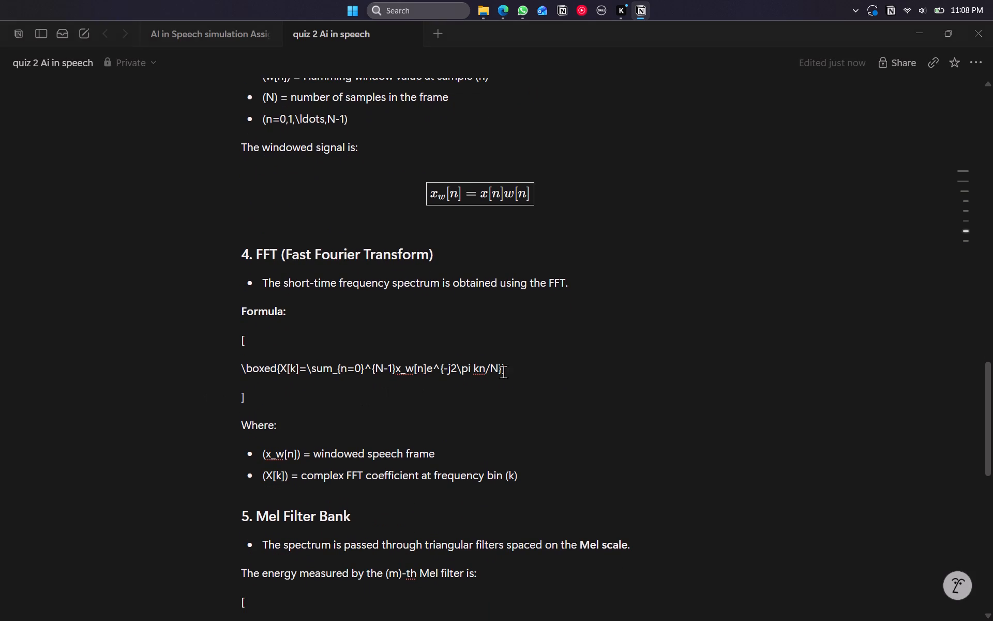
drag(524, 363, 237, 367)
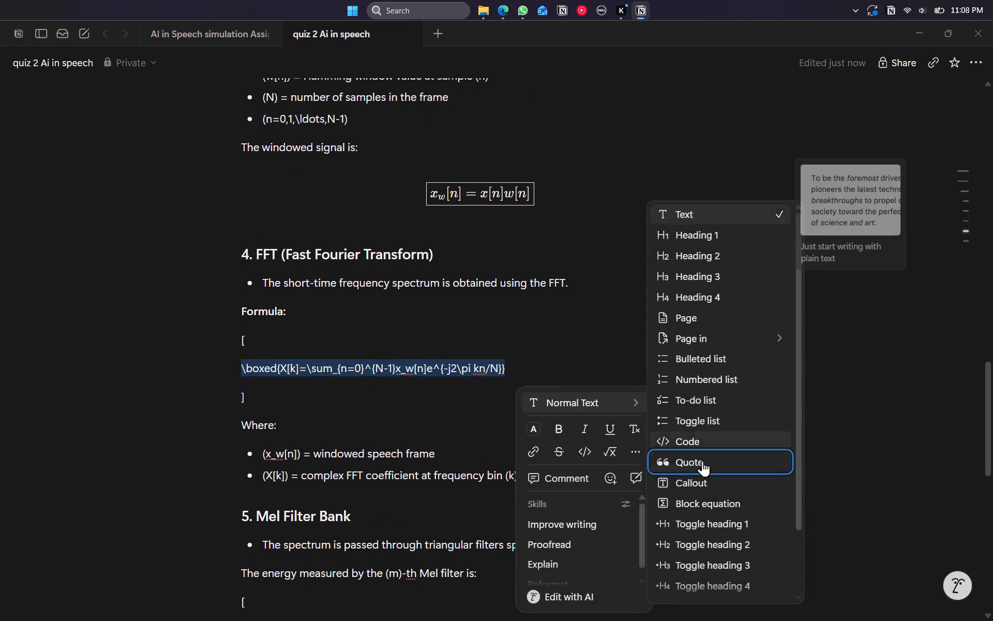
click(712, 496)
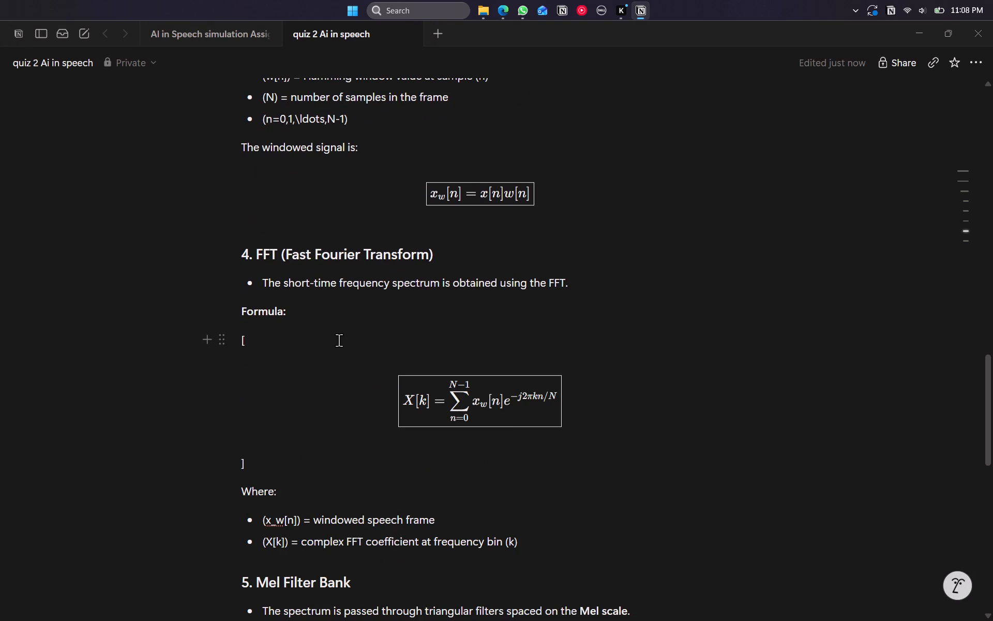
click(339, 340)
key(BackSpace)
key(BackSpace)
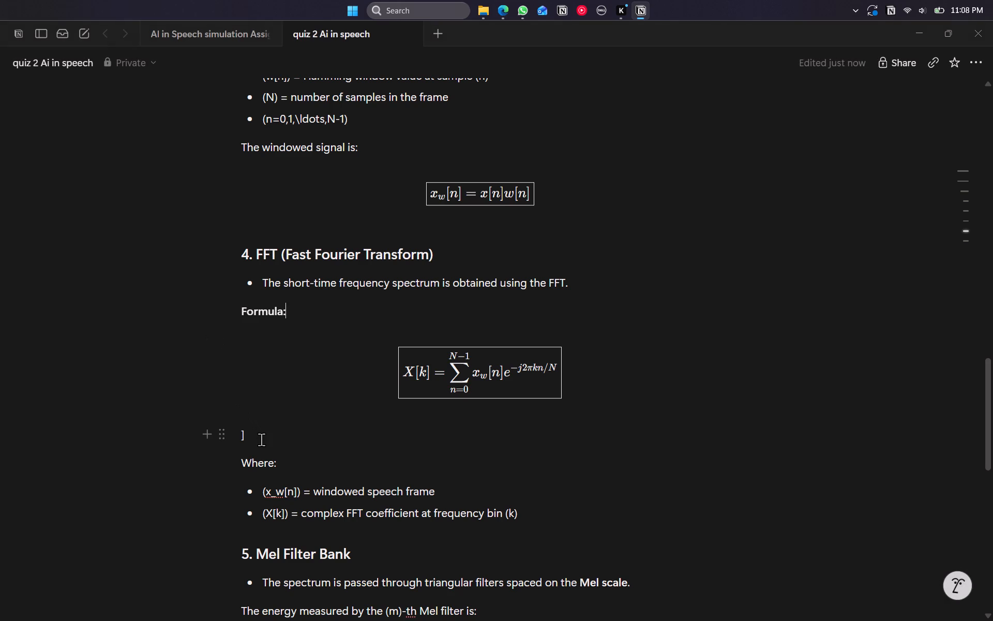
click(261, 439)
key(BackSpace)
key(BackSpace)
Turn the E_m energy formula under Mel Filter Bank into a block equation and delete the stray square-bracket lines around it.
scroll(261, 439, down, 2)
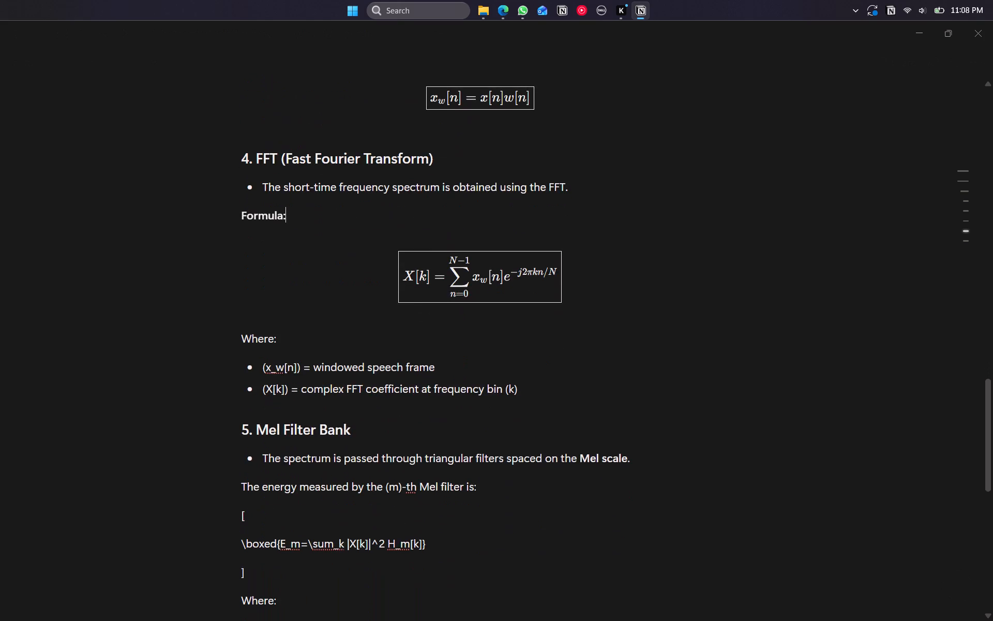
scroll(261, 439, down, 2)
drag(439, 372, 235, 368)
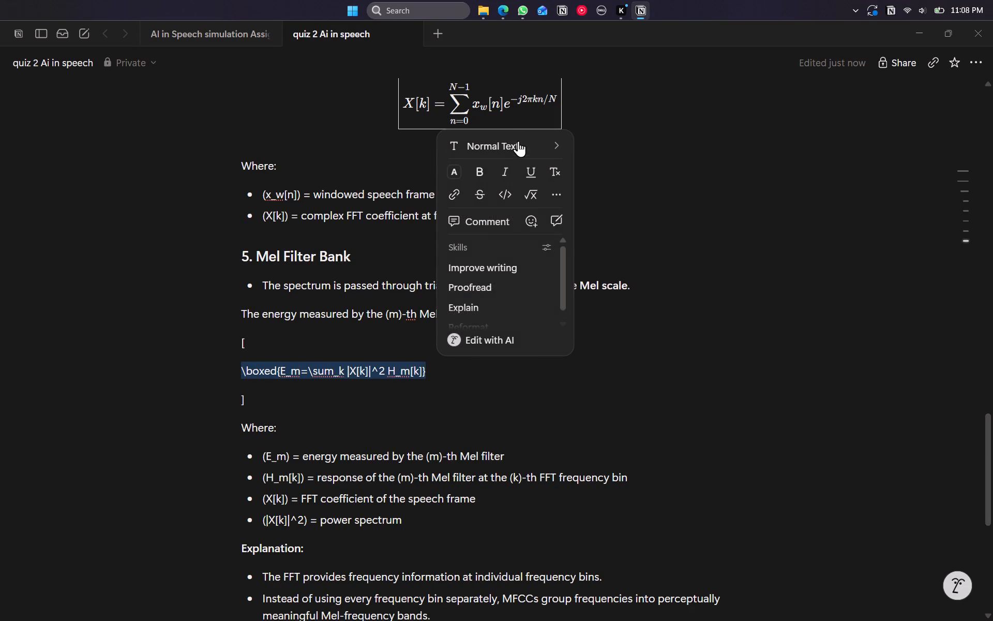
click(655, 351)
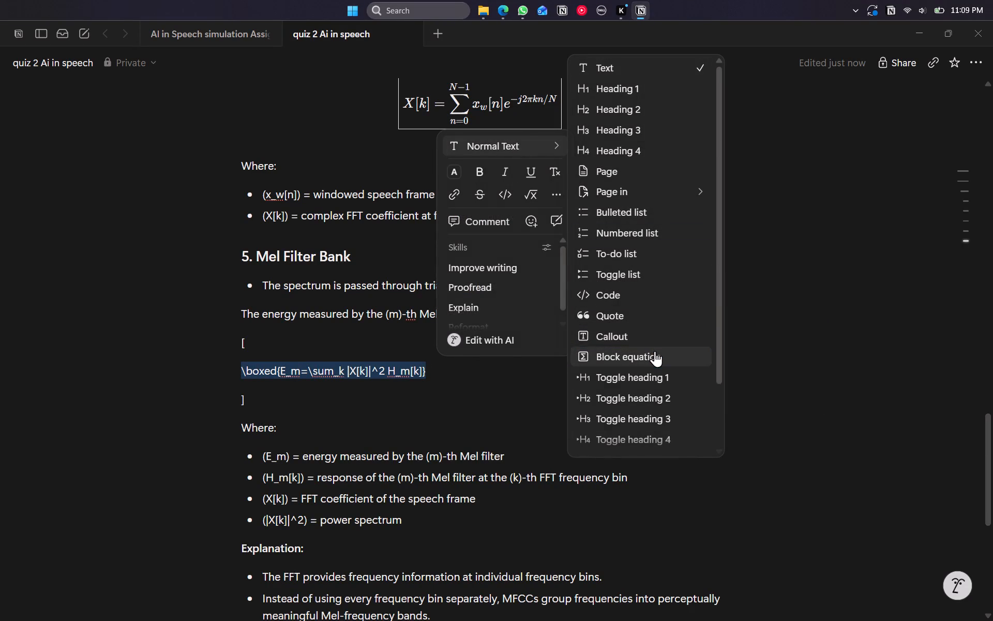
click(359, 348)
key(BackSpace)
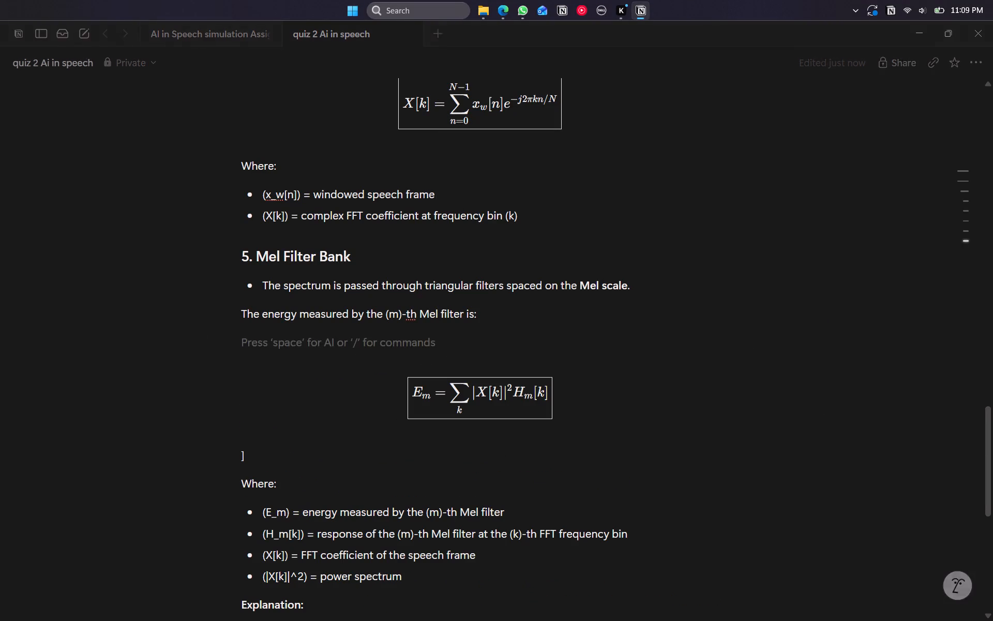
key(BackSpace)
click(270, 428)
key(BackSpace)
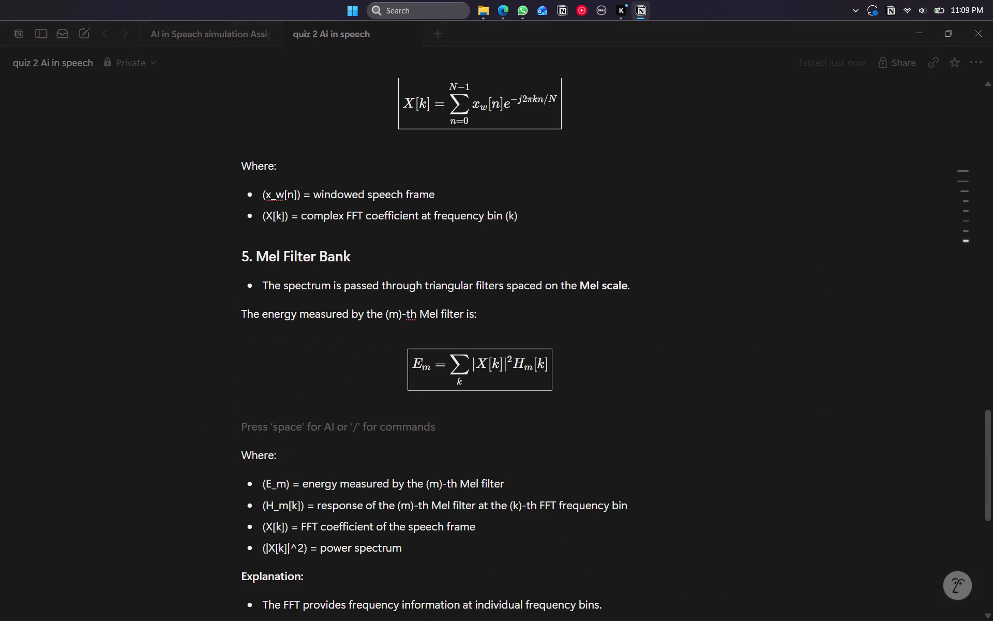
key(BackSpace)
Turn the H_1[k] to H_{26}[k] filter list in the Mel filters example into a block equation and delete its stray square-bracket lines.
scroll(270, 428, down, 5)
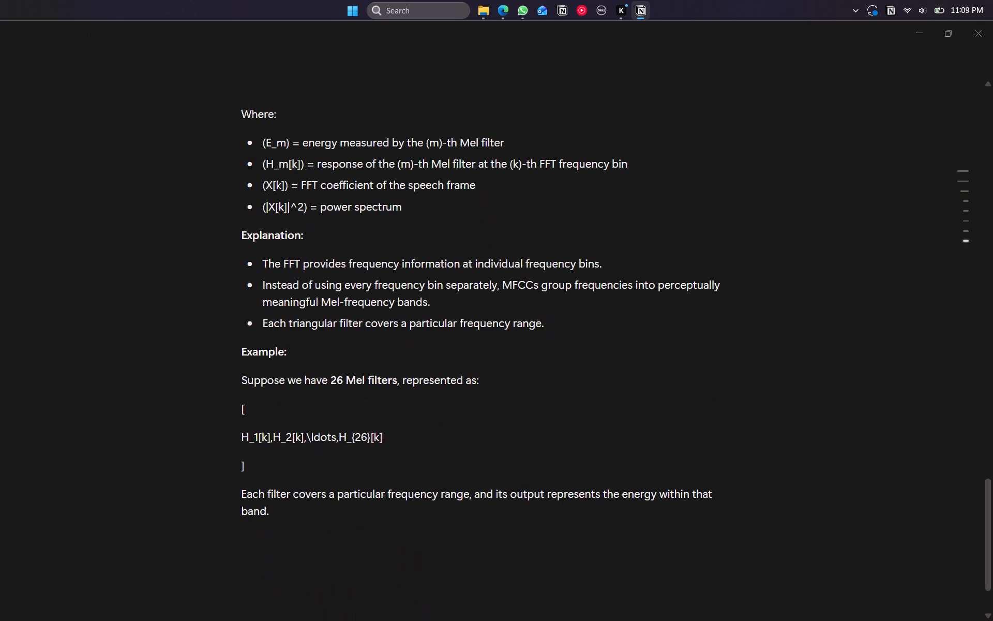
drag(417, 431, 236, 435)
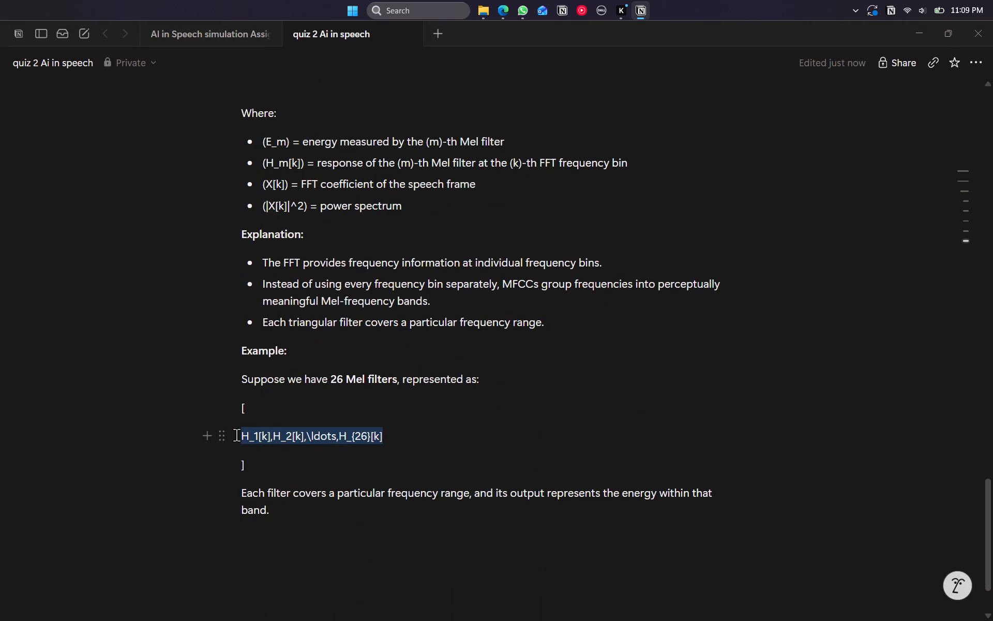
drag(236, 435, 237, 434)
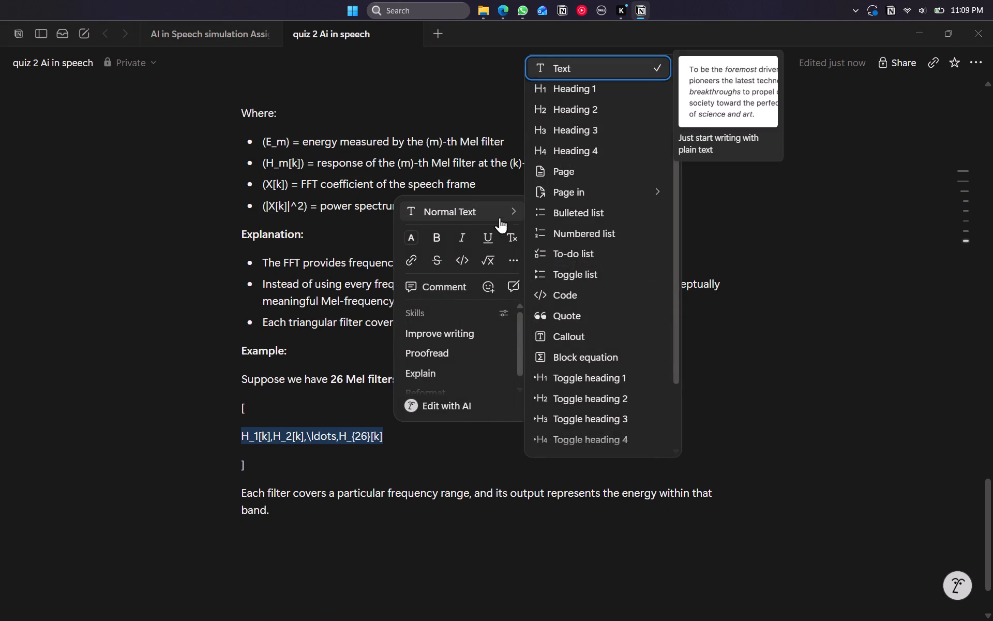
click(614, 357)
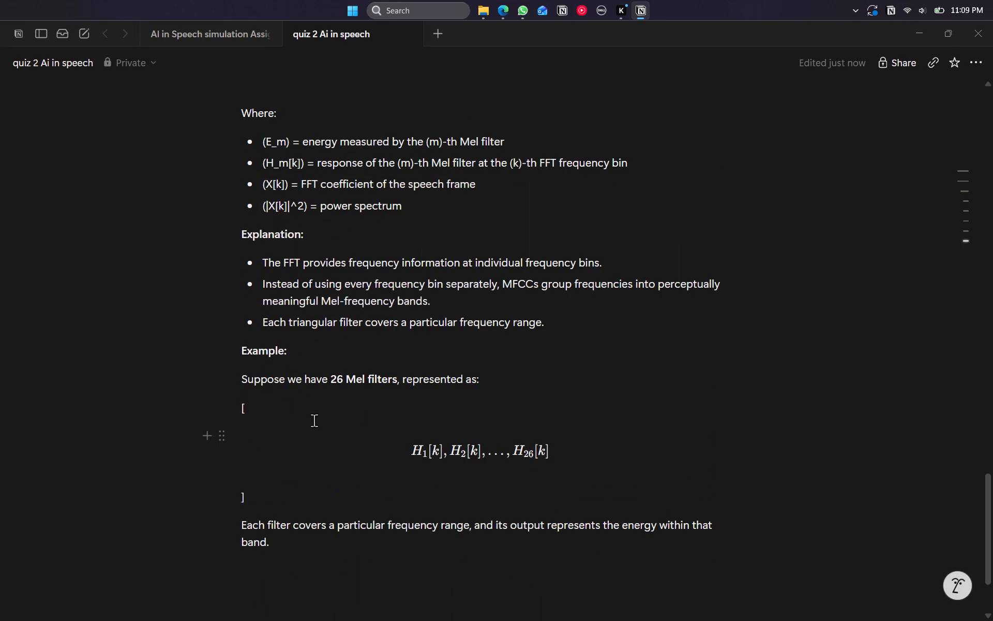
click(315, 411)
key(BackSpace)
key(BackSpace)
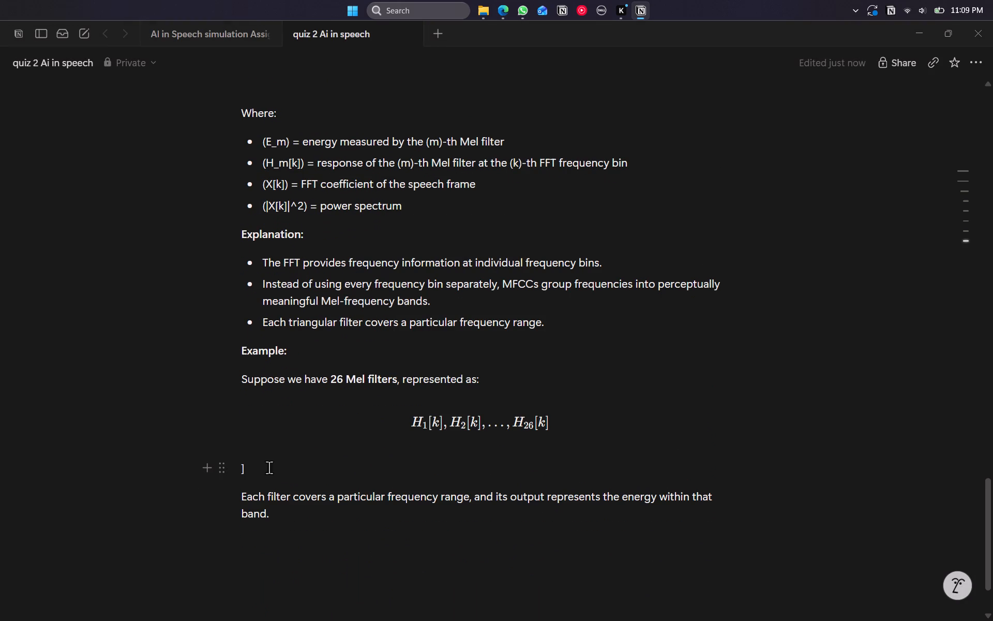
click(276, 472)
key(BackSpace)
key(BackSpace)
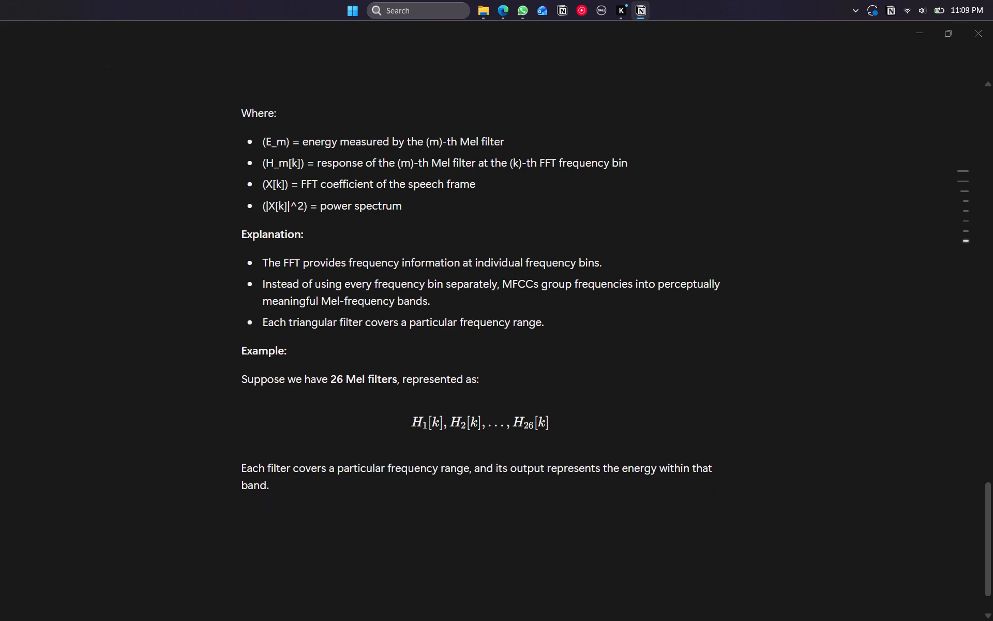
Turn the remaining raw LaTeX bullet (n=0,1,\ldots,N-1) under the Hamming window formula into a block equation.
scroll(502, 397, up, 2)
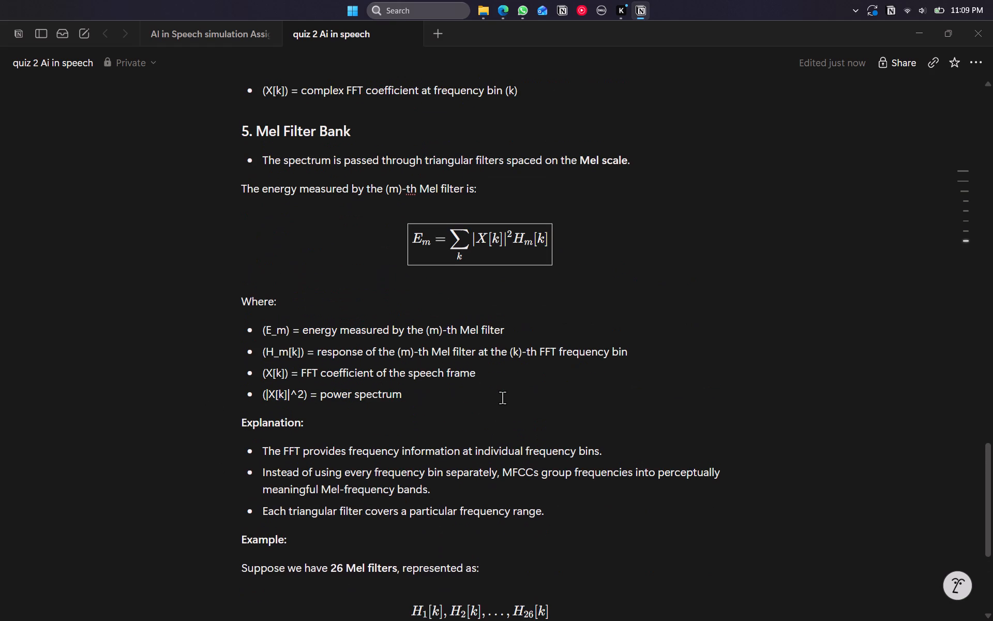
scroll(502, 397, down, 2)
scroll(502, 397, up, 2)
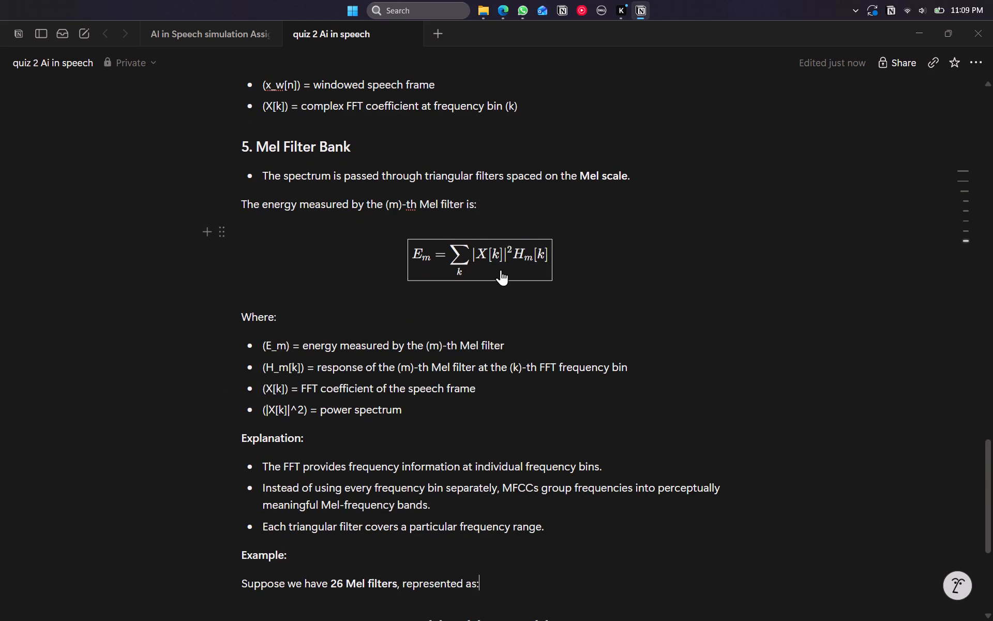
scroll(501, 270, up, 2)
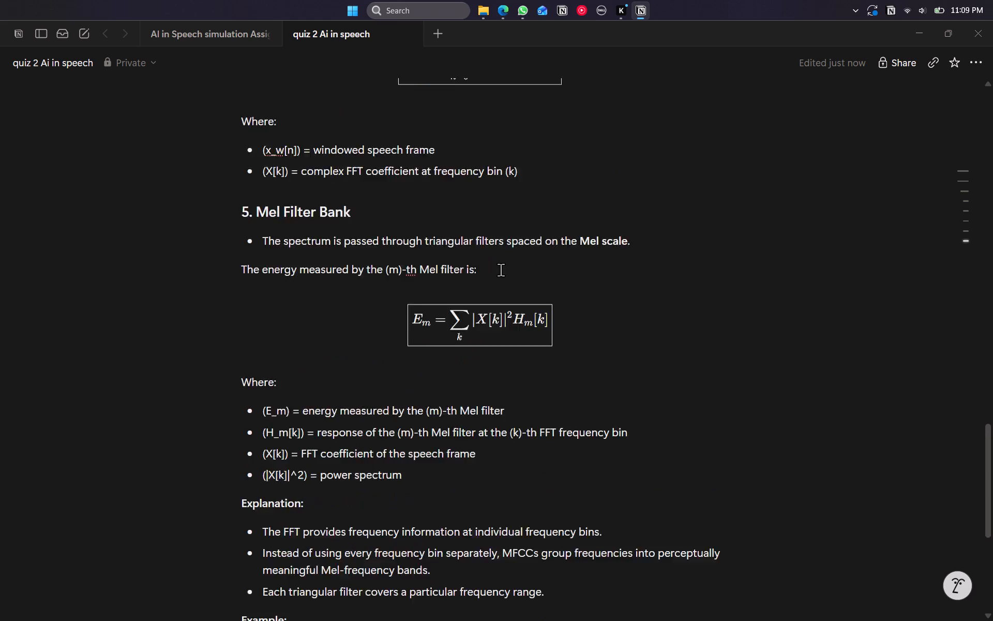
scroll(501, 270, up, 4)
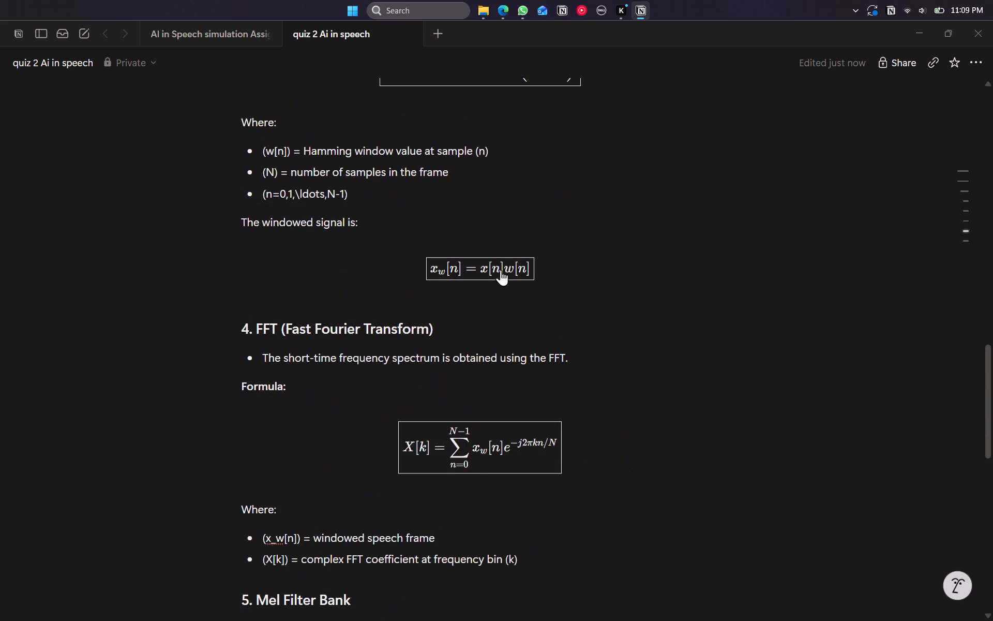
scroll(501, 270, up, 1)
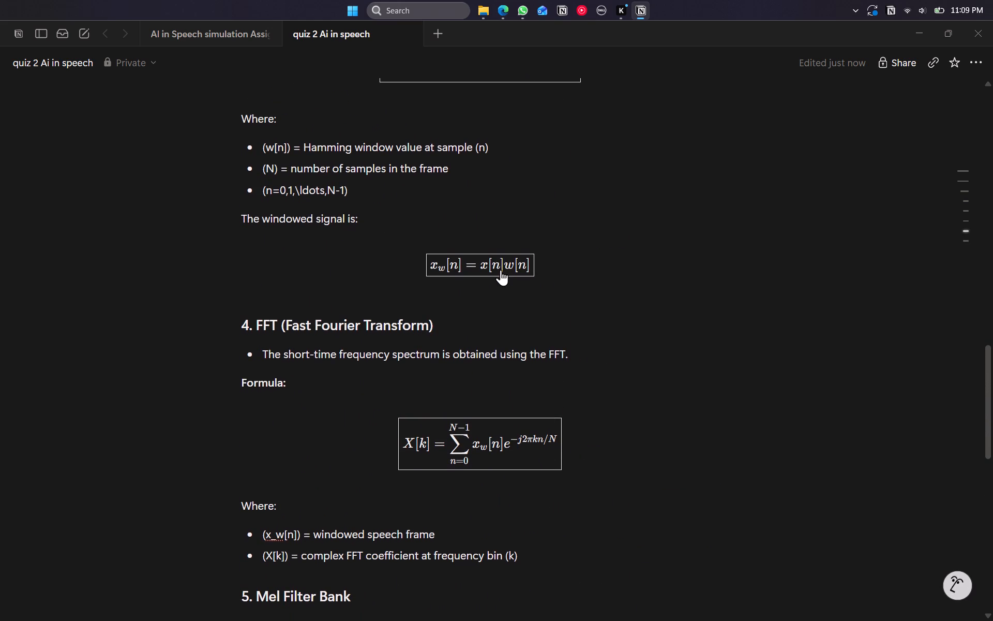
scroll(501, 270, up, 6)
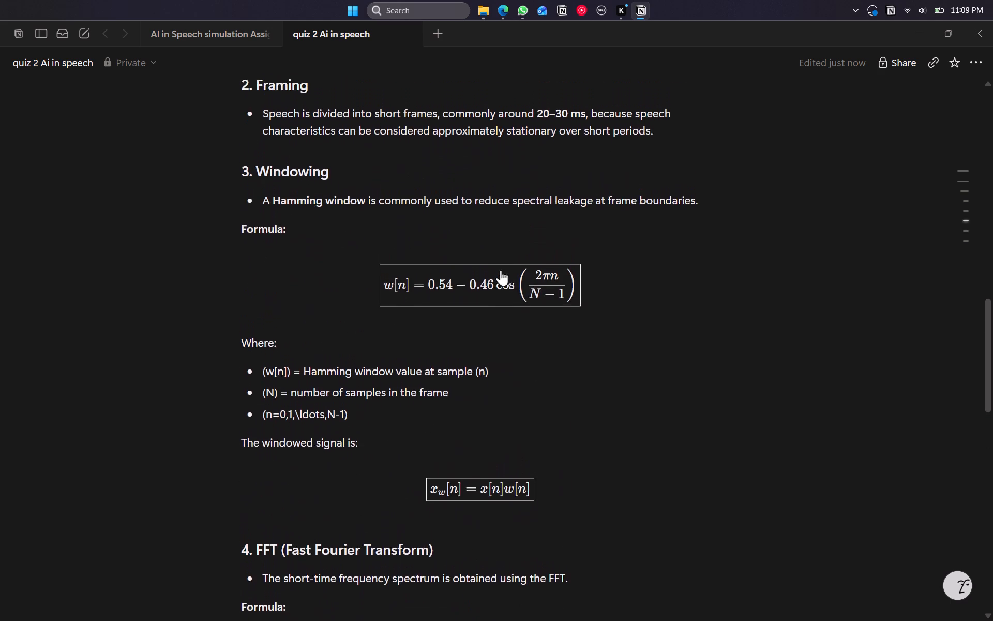
scroll(501, 270, up, 2)
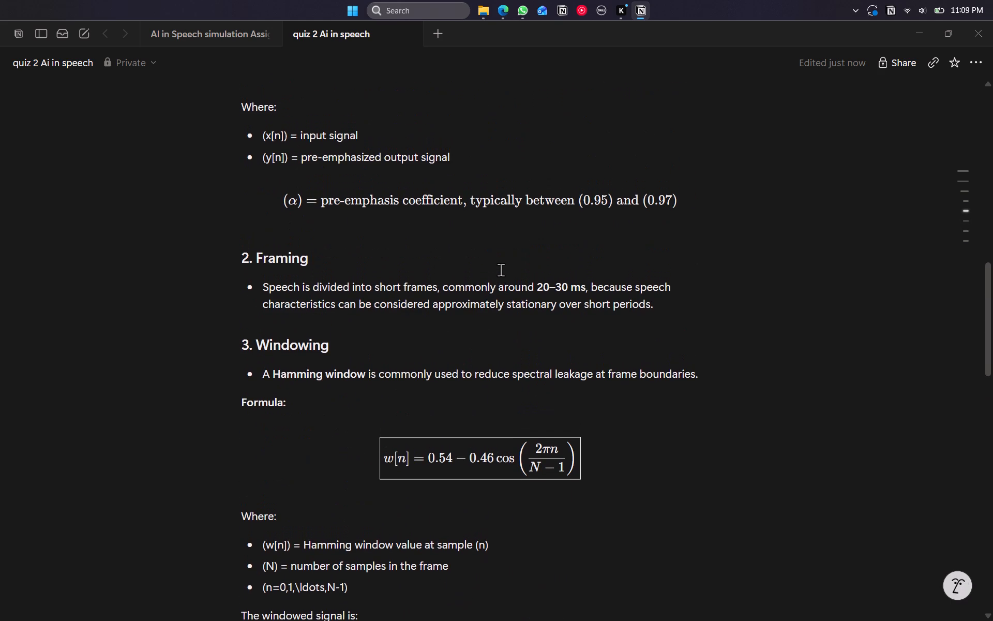
scroll(501, 270, down, 4)
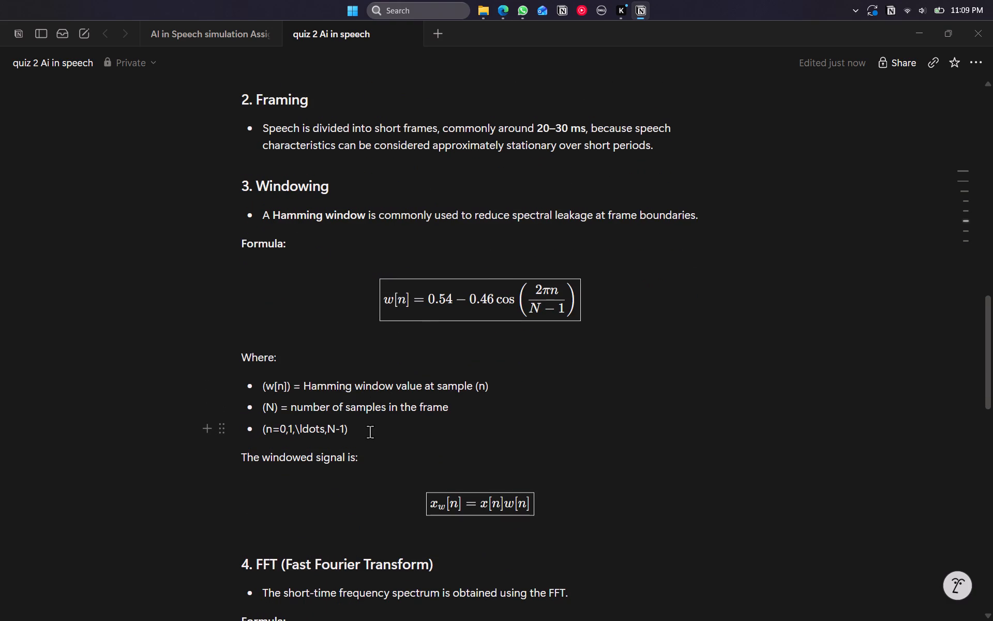
drag(362, 427, 261, 427)
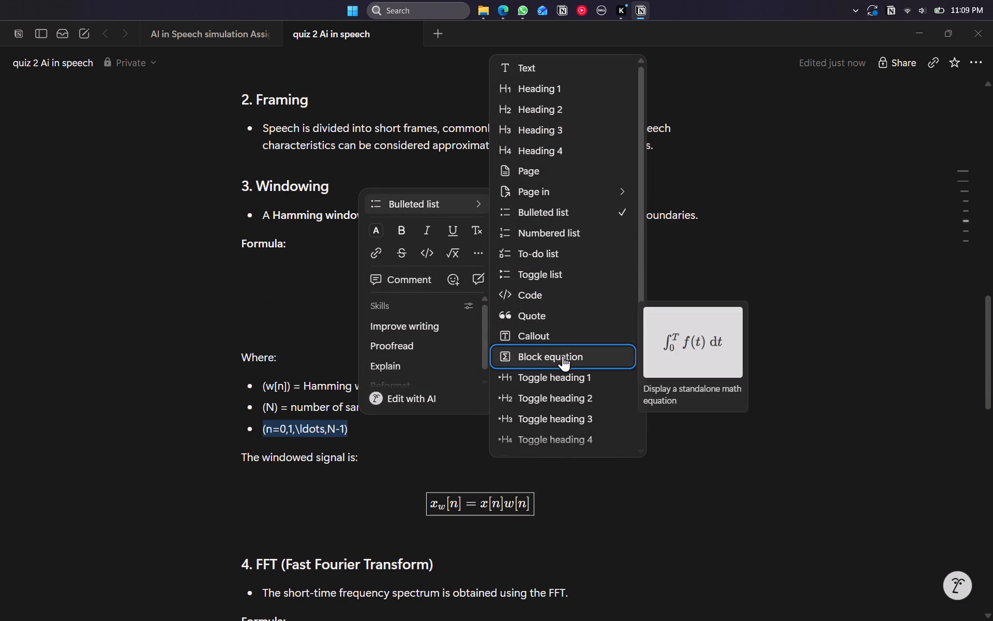
click(562, 354)
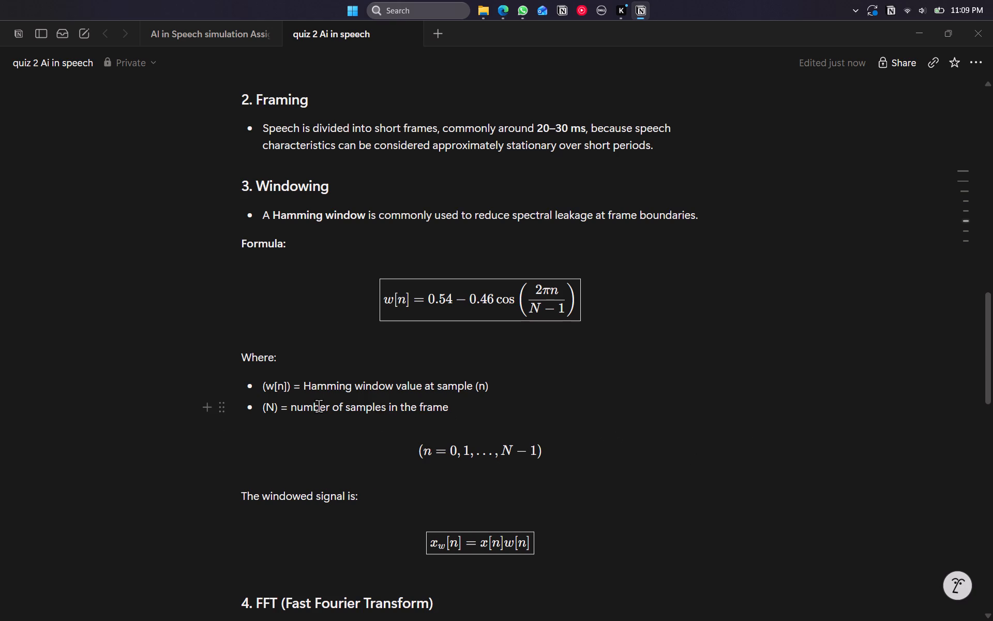
Review the converted equations and variable definitions from Windowing back up to Pre-emphasis.
scroll(315, 405, down, 1)
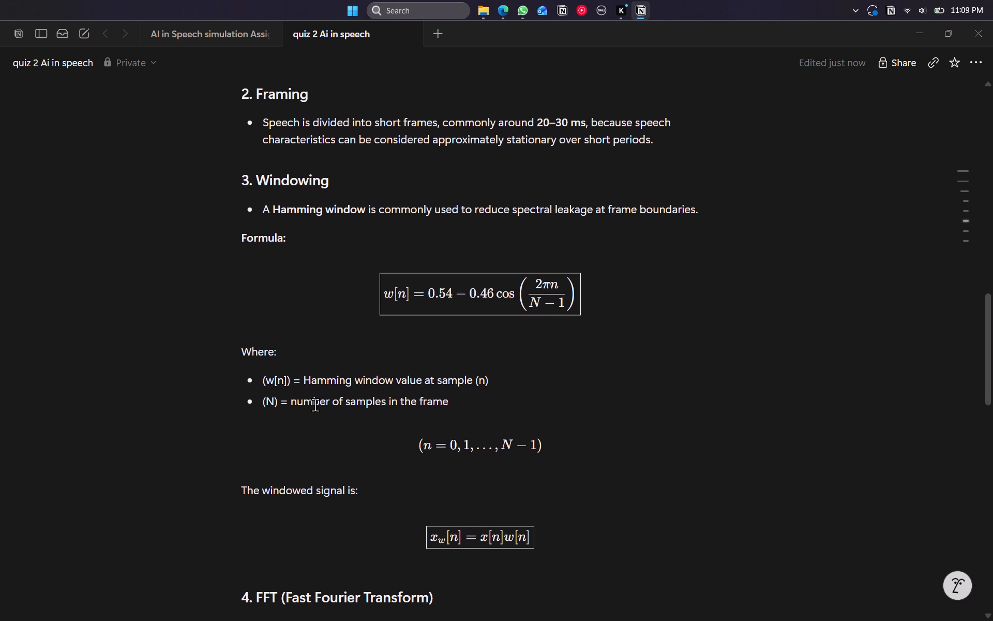
scroll(315, 405, down, 1)
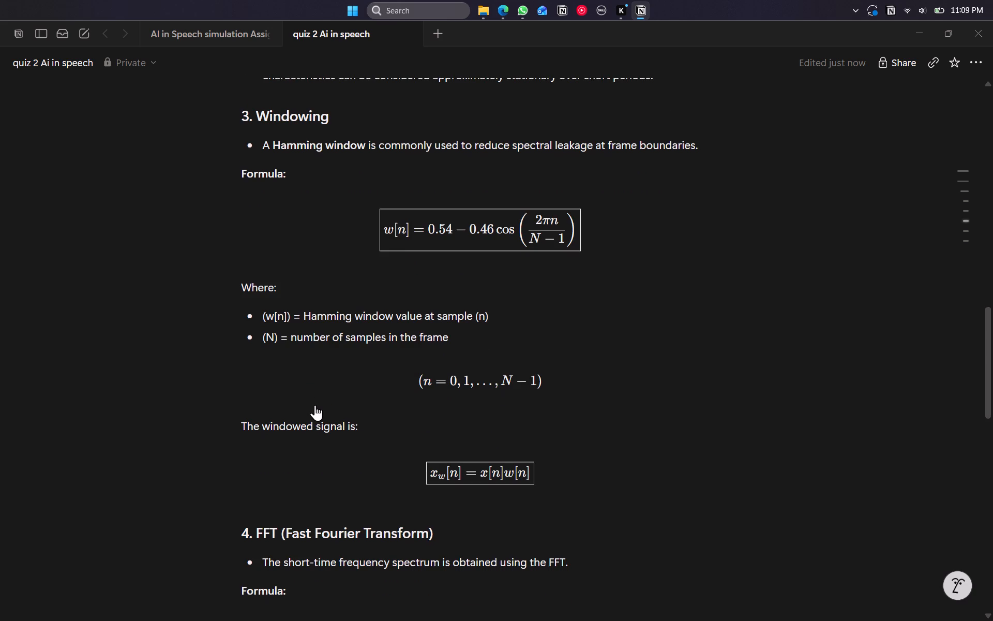
scroll(315, 405, down, 1)
scroll(315, 405, up, 1)
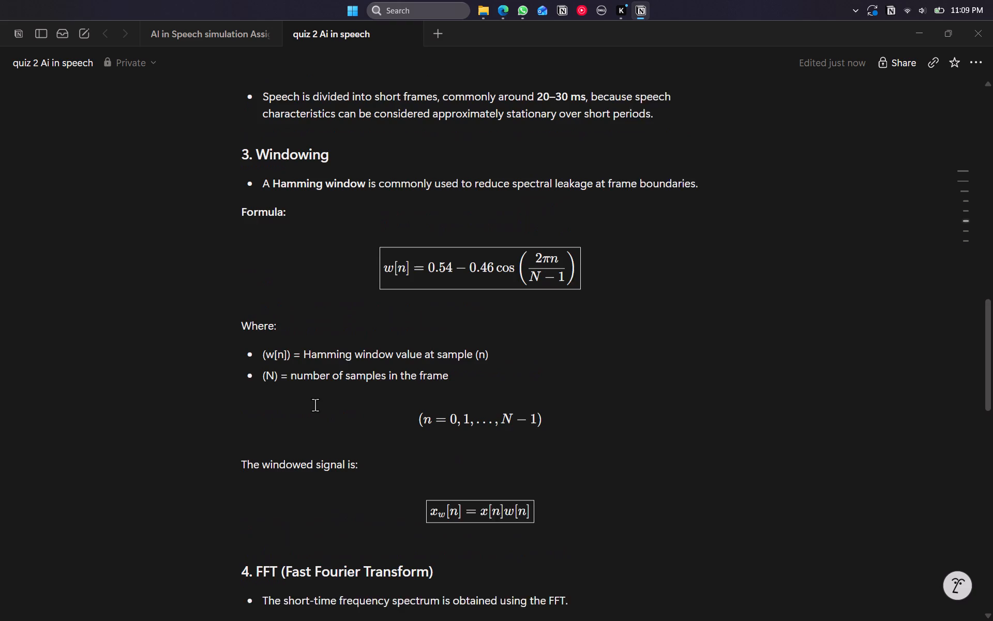
scroll(315, 405, up, 3)
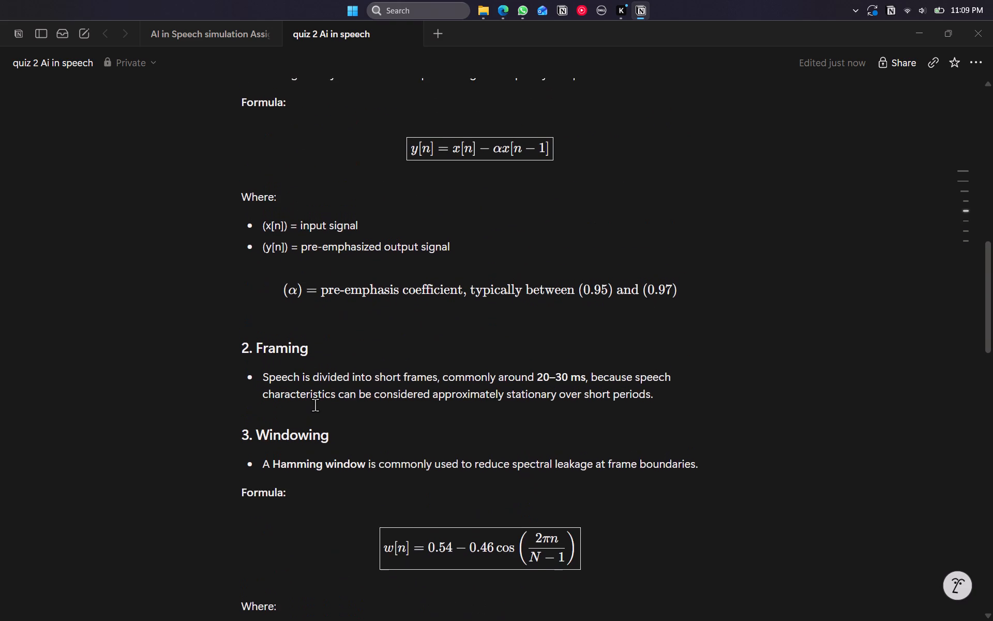
scroll(315, 405, up, 1)
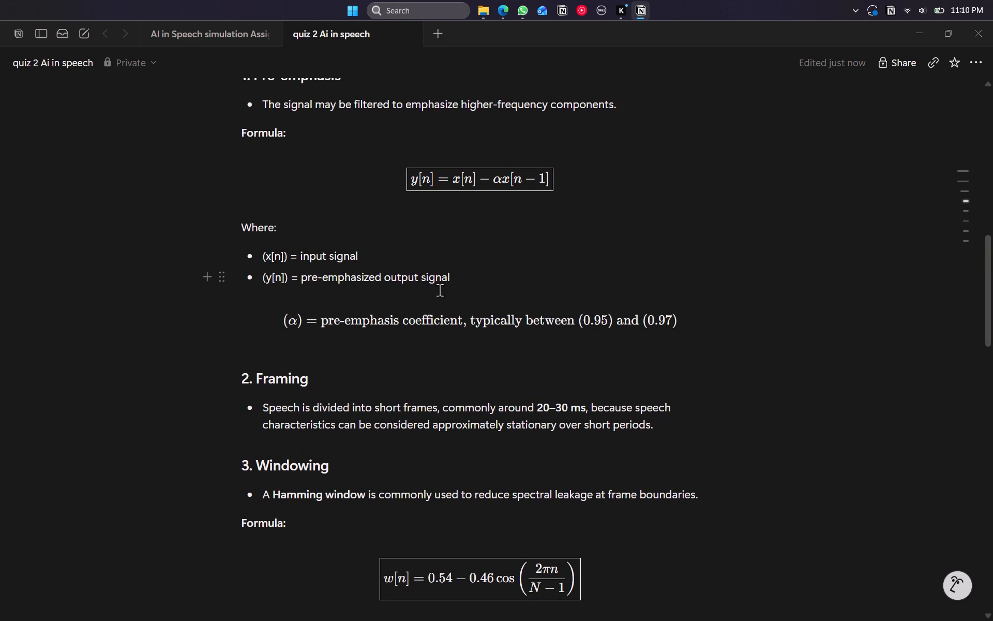
Turn the (y[n]) bullet under Pre-emphasis into a block equation and wrap "pre-emphasized output signal" in \text{}.
drag(457, 276, 258, 269)
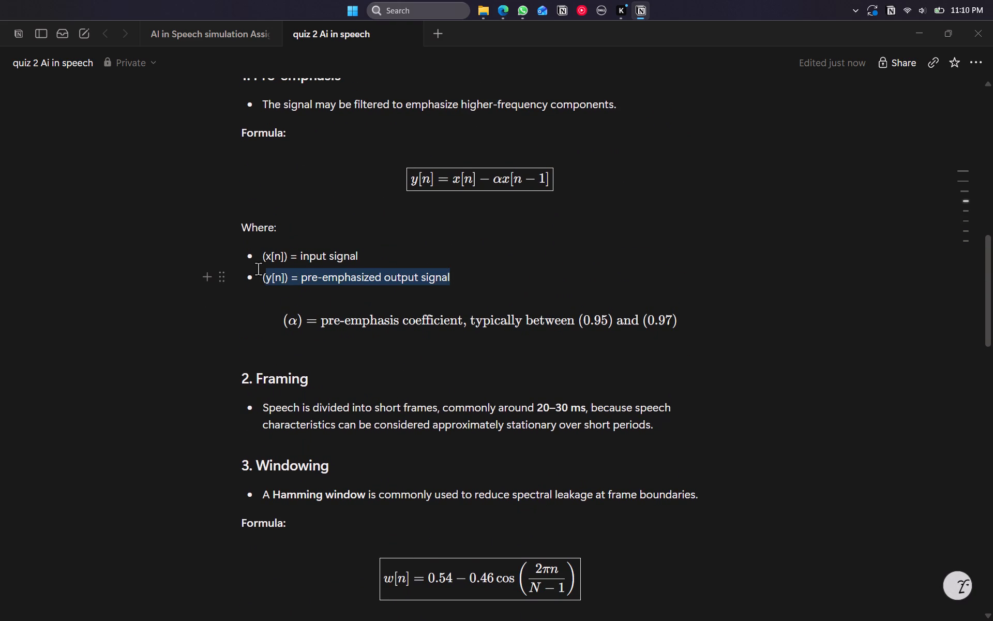
drag(258, 269, 256, 270)
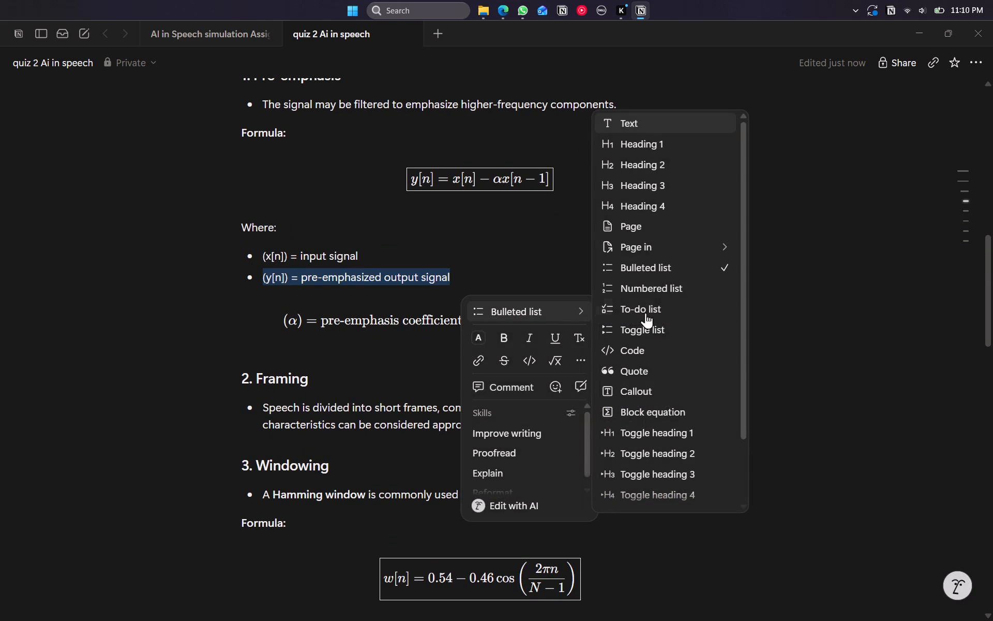
click(661, 406)
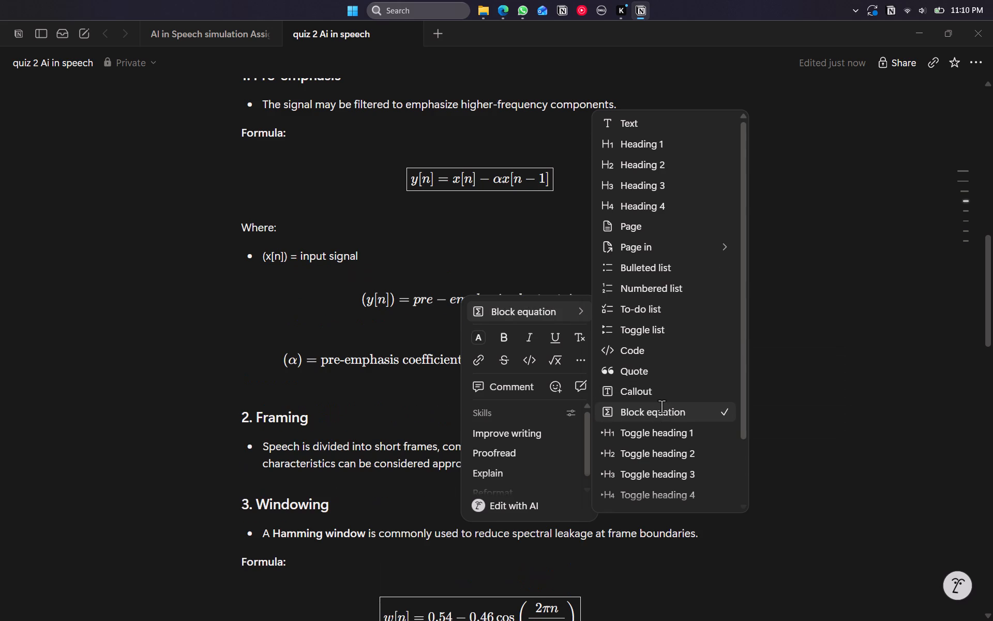
click(433, 296)
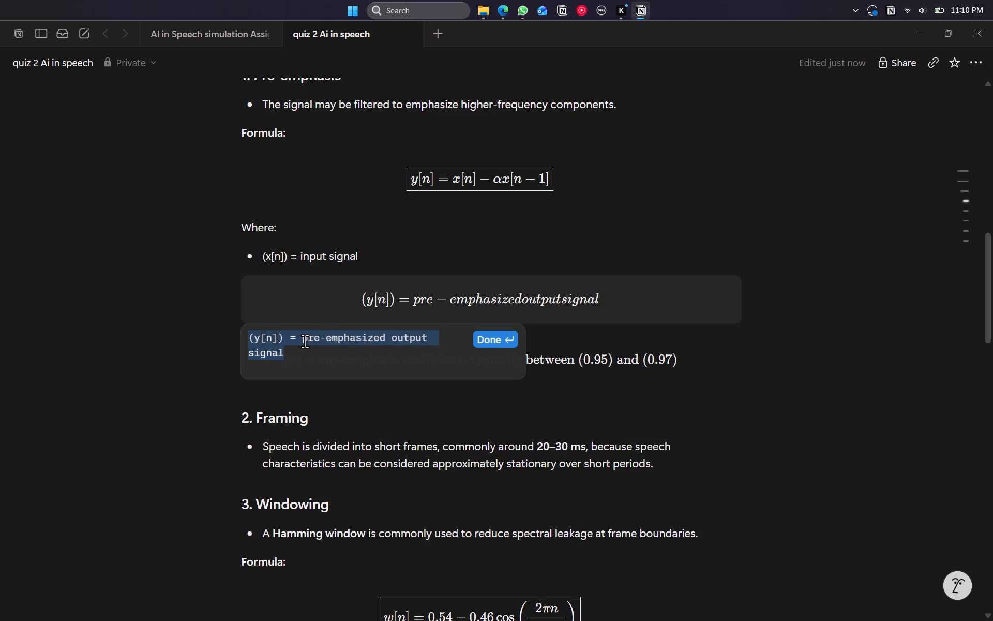
click(304, 339)
text(\text)
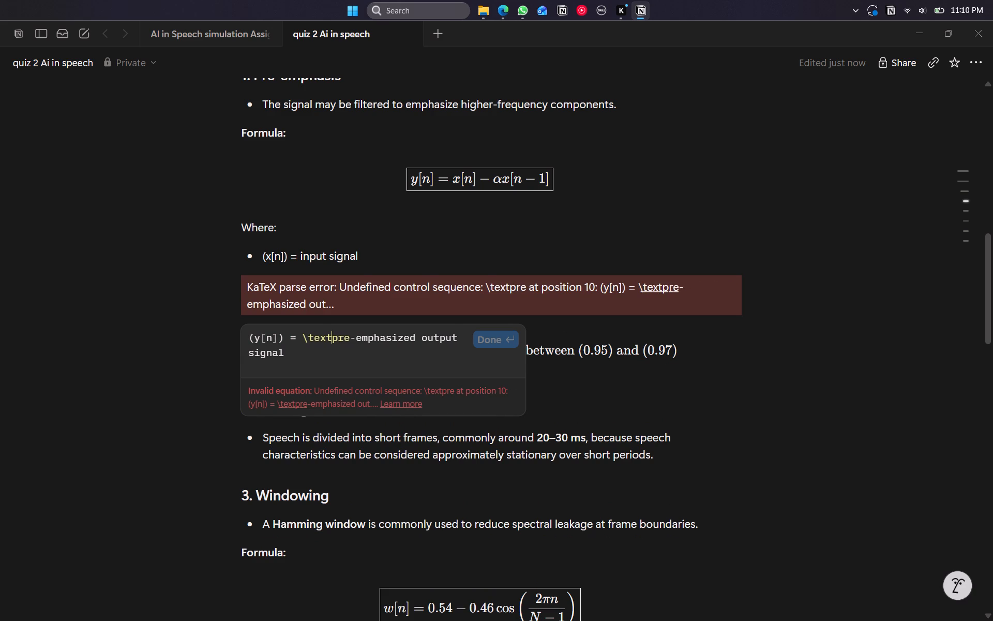
key(shift+braceleft)
click(300, 359)
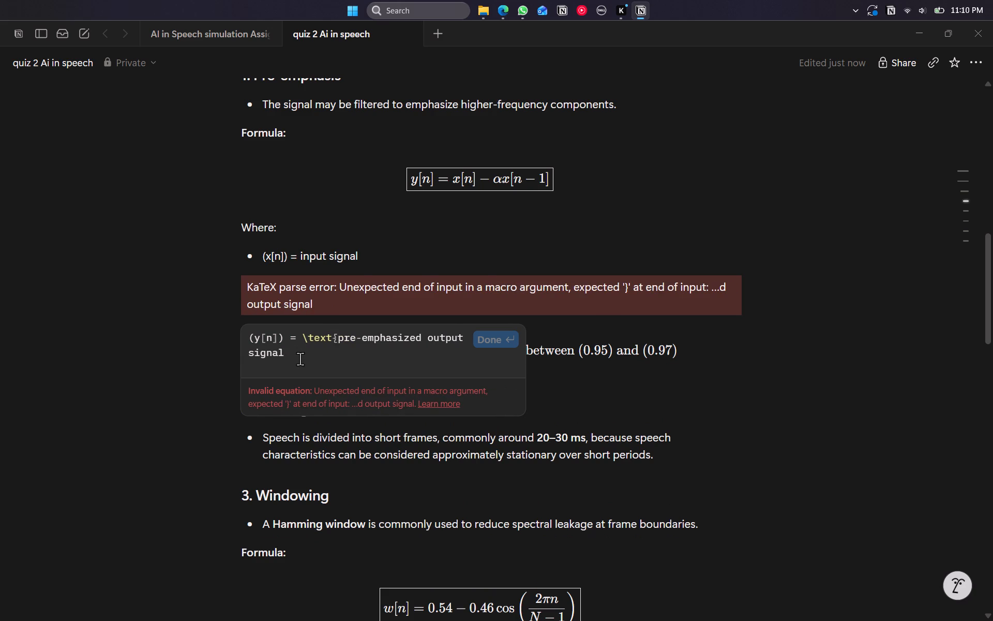
key(shift+braceright)
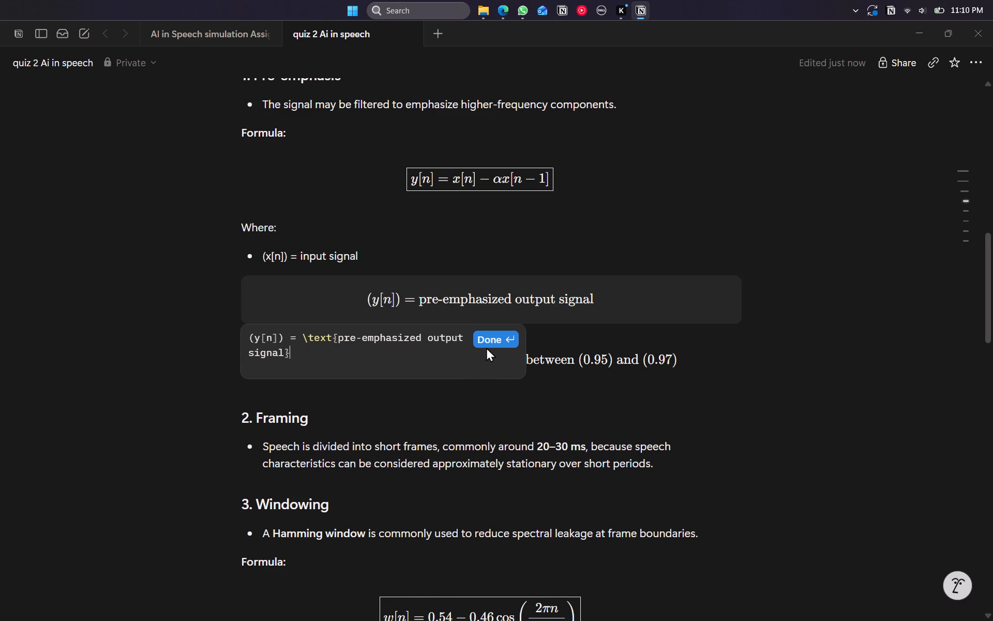
click(486, 343)
Turn the (x[n]) bullet under Pre-emphasis into a block equation and wrap "input signal" in \text{}.
click(309, 258)
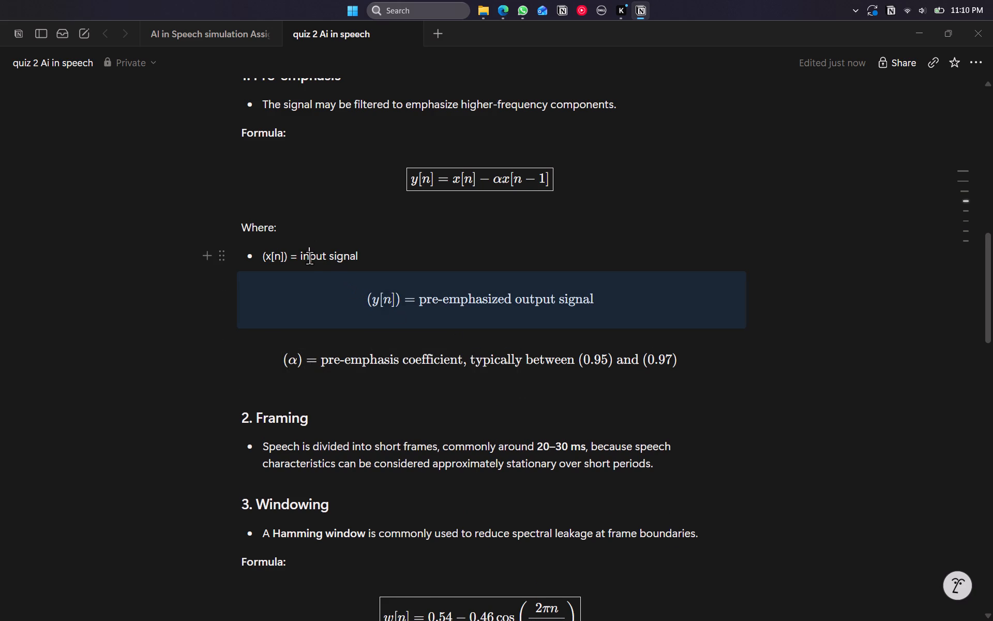
click(219, 254)
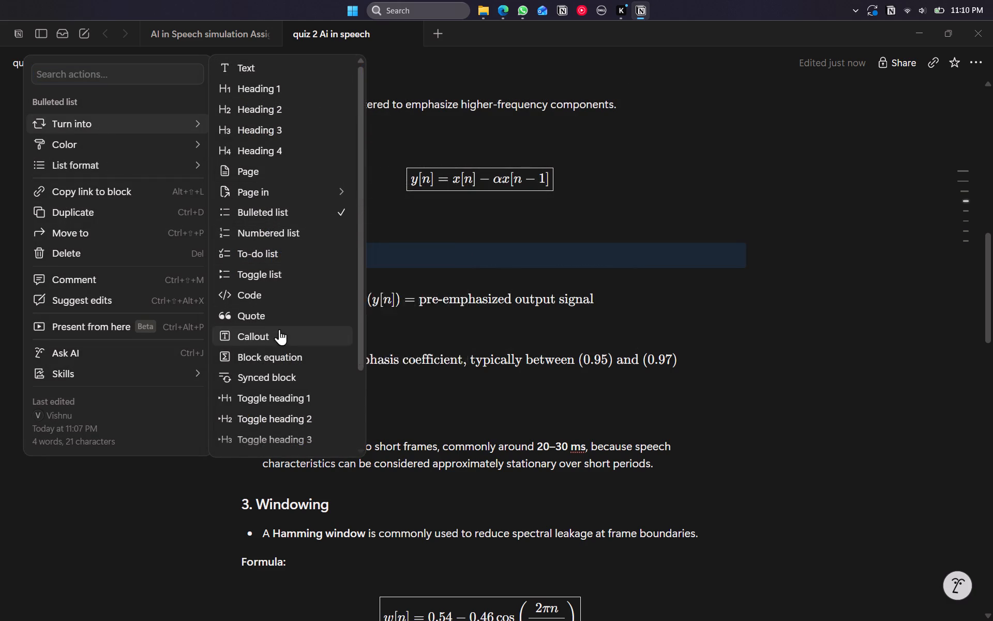
click(278, 361)
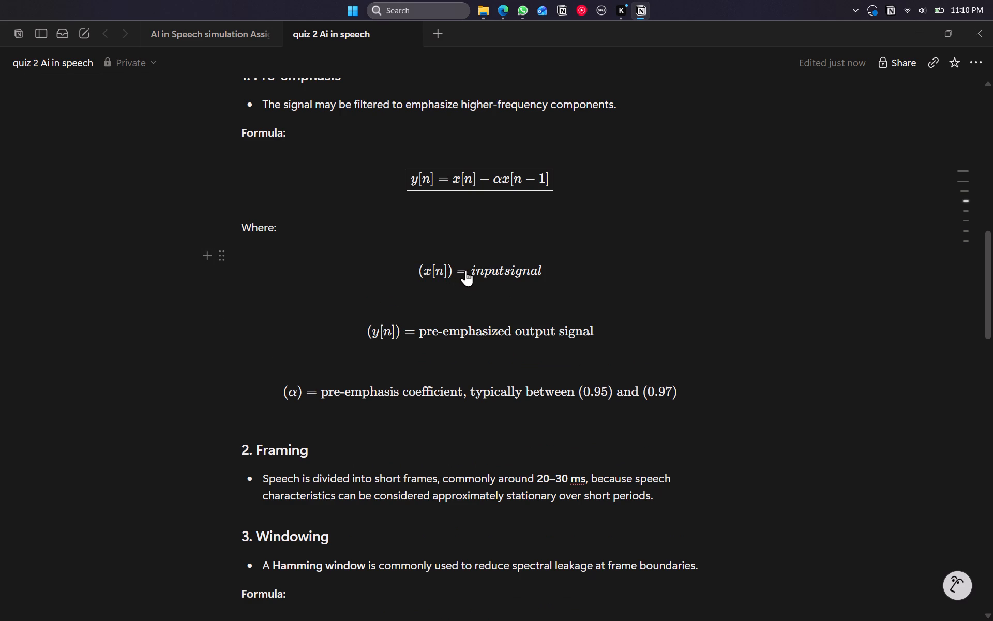
click(486, 270)
click(383, 307)
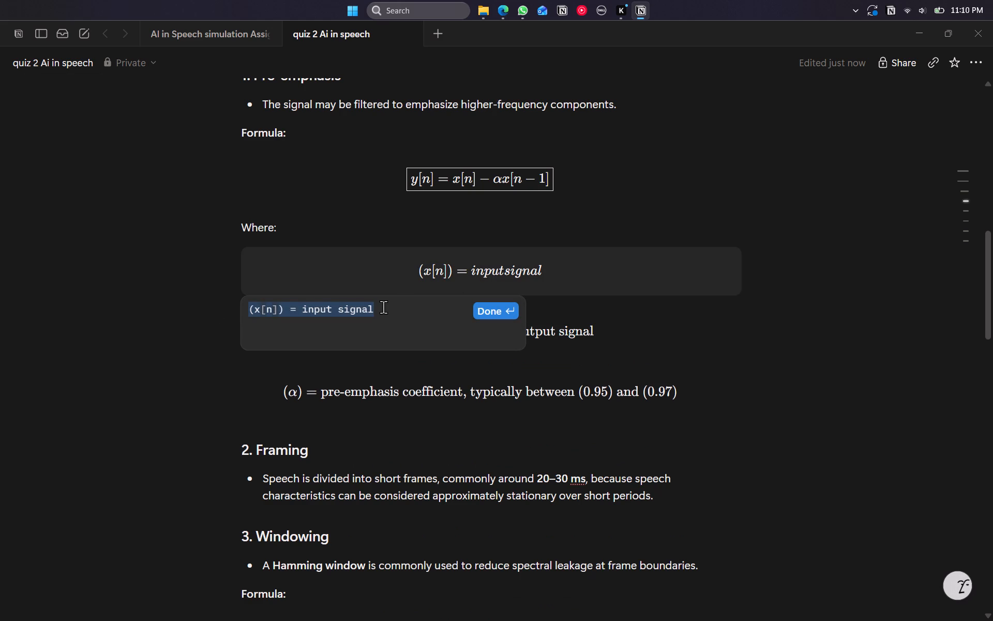
key(Left)
key(Left)
key(Left)
key(Left)
key(Left)
key(Left)
key(Left)
key(Left)
key(Left)
key(Left)
key(Left)
key(Left)
key(Left)
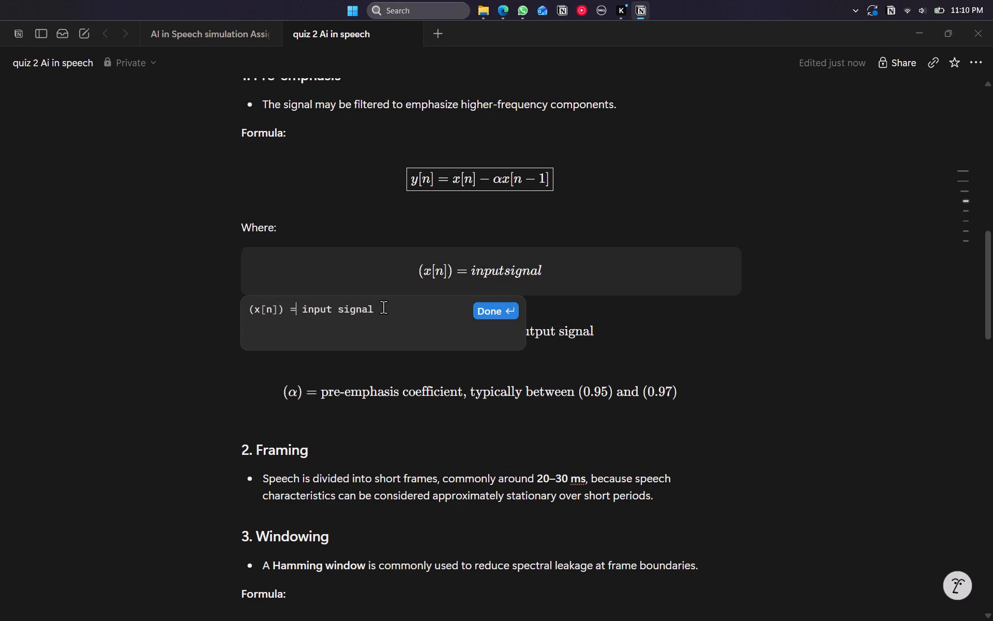
key(Right)
text(\text{)
click(432, 313)
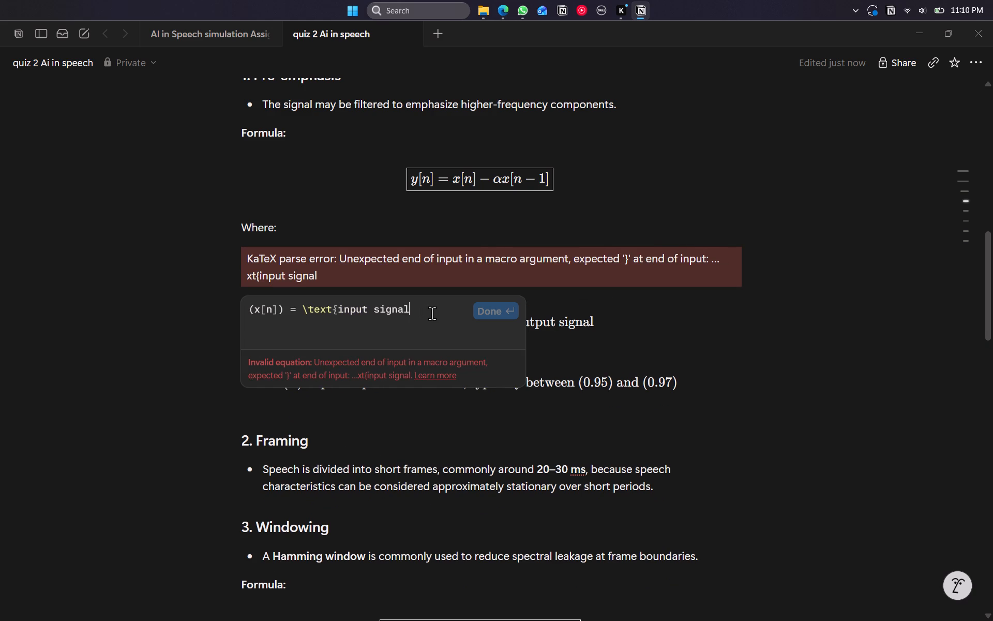
key(shift+braceright)
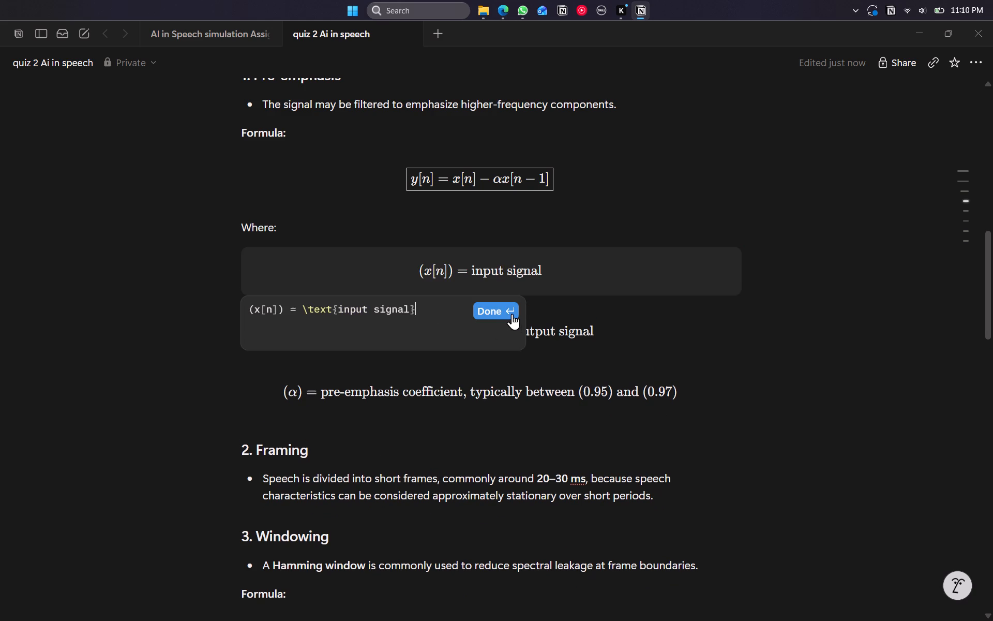
click(511, 312)
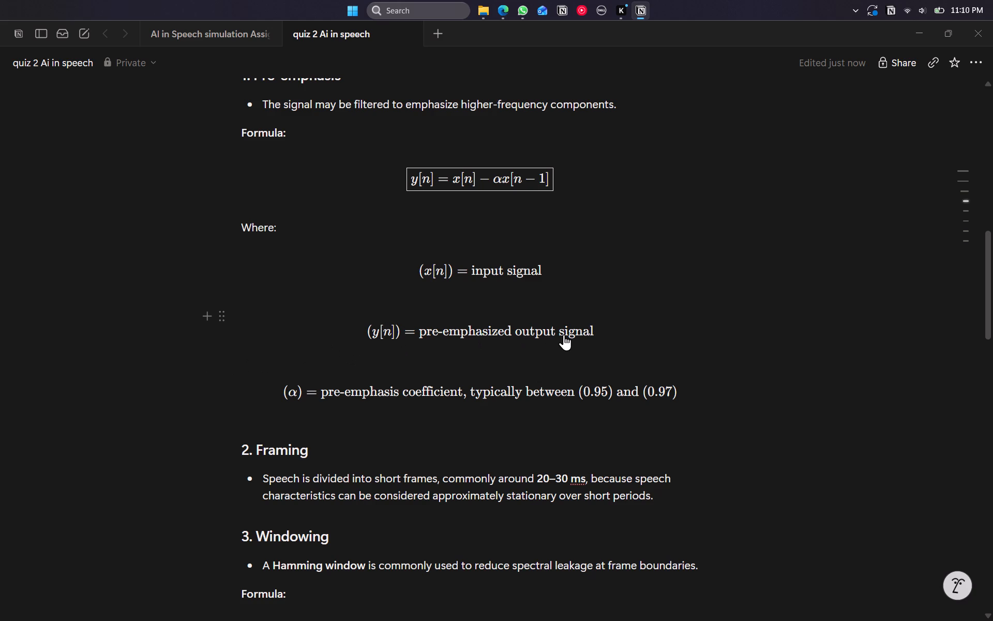
Review the sections from Pre-emphasis through the Mel filters example for variable definitions still left as plain text.
scroll(564, 334, down, 5)
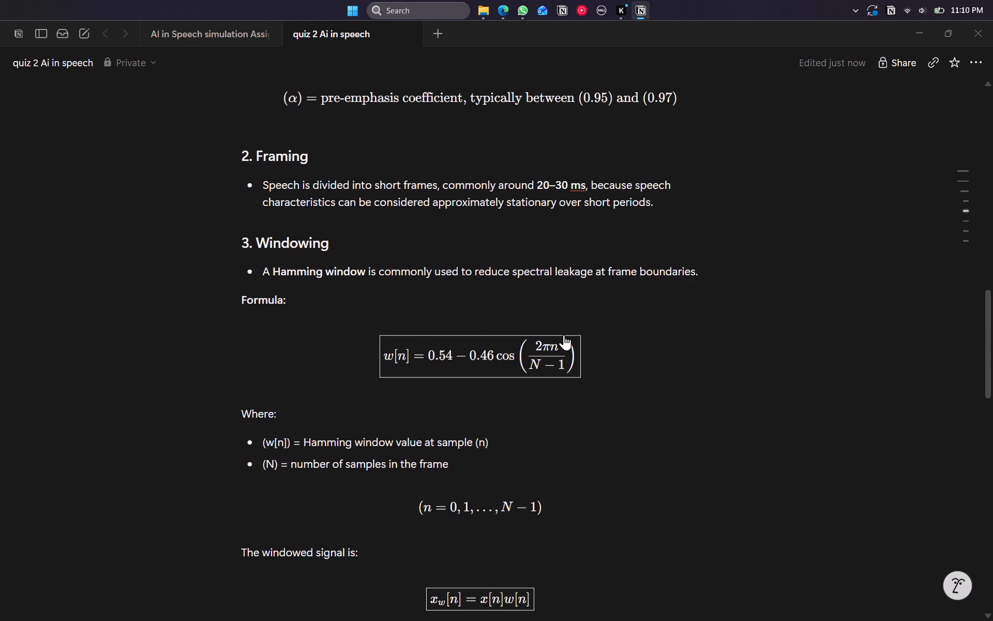
scroll(564, 334, down, 6)
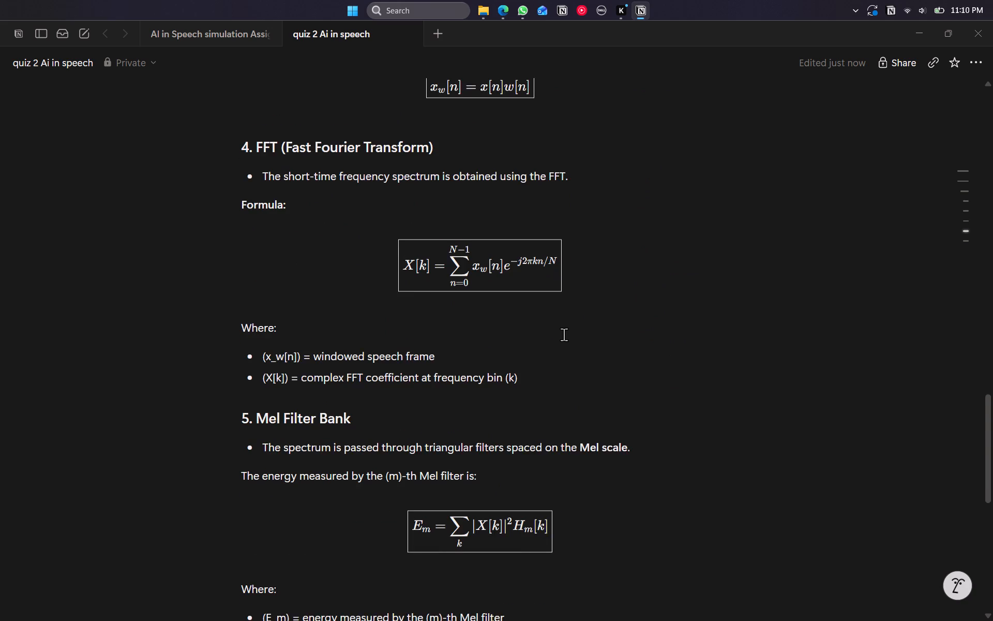
scroll(564, 334, down, 6)
scroll(564, 334, up, 4)
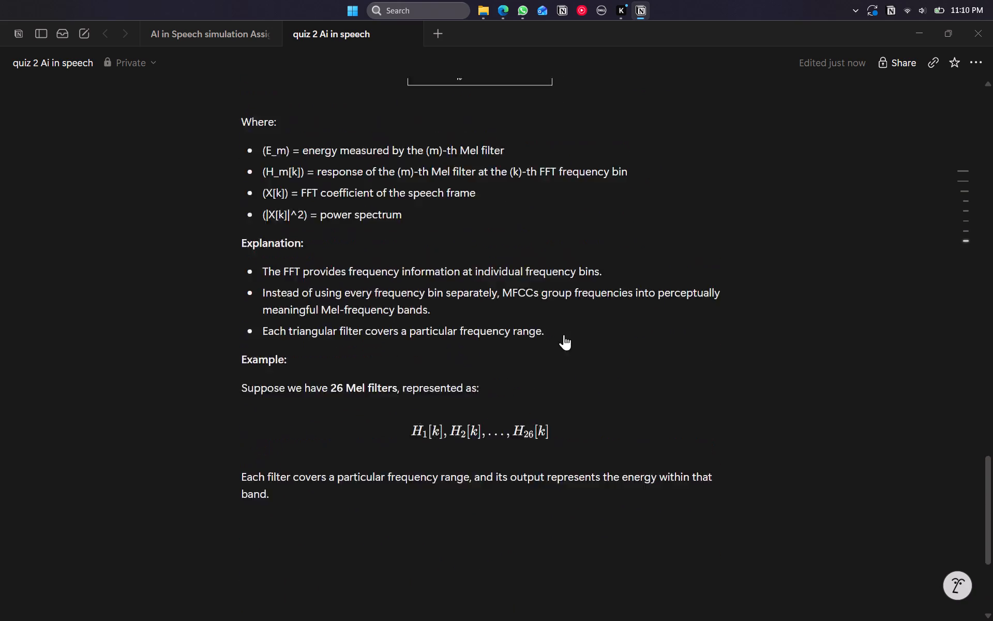
scroll(564, 334, up, 8)
Wrap "windowed speech frame" in \text{} in the (x_w[n]) bullet under the FFT formula.
scroll(564, 334, down, 3)
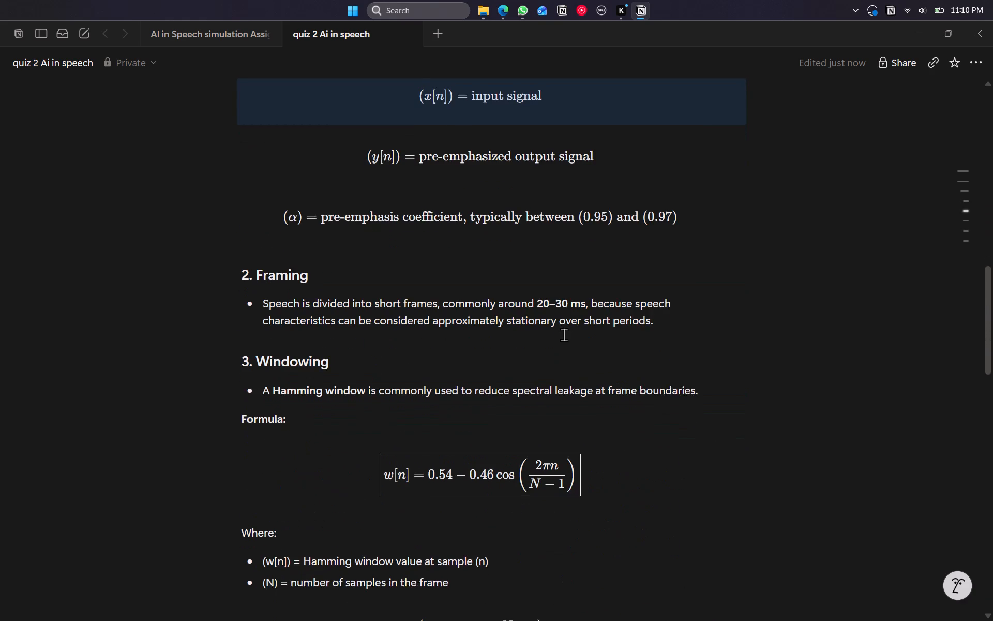
scroll(564, 334, down, 5)
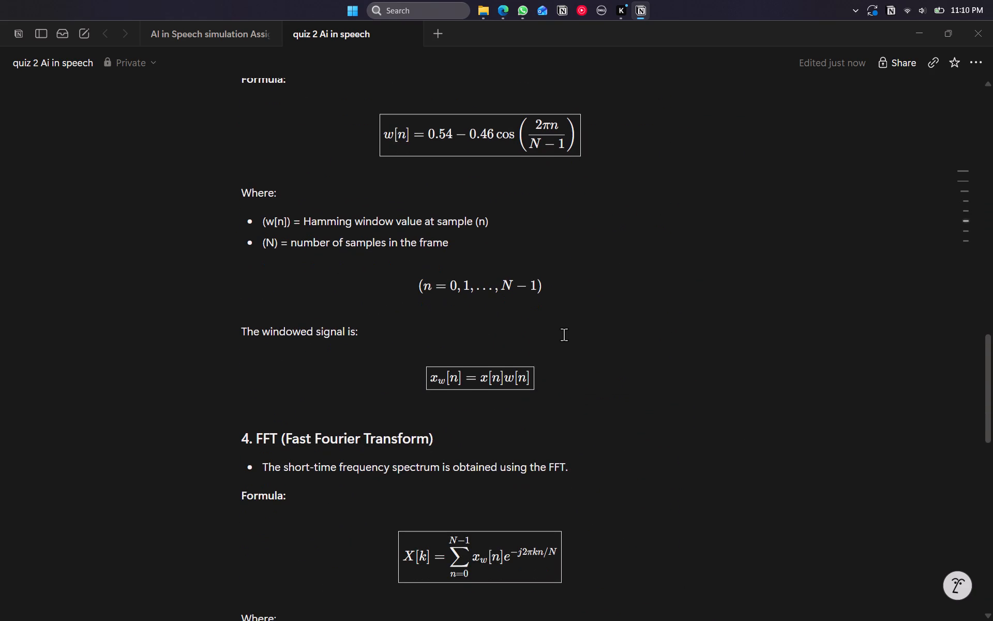
scroll(564, 334, down, 4)
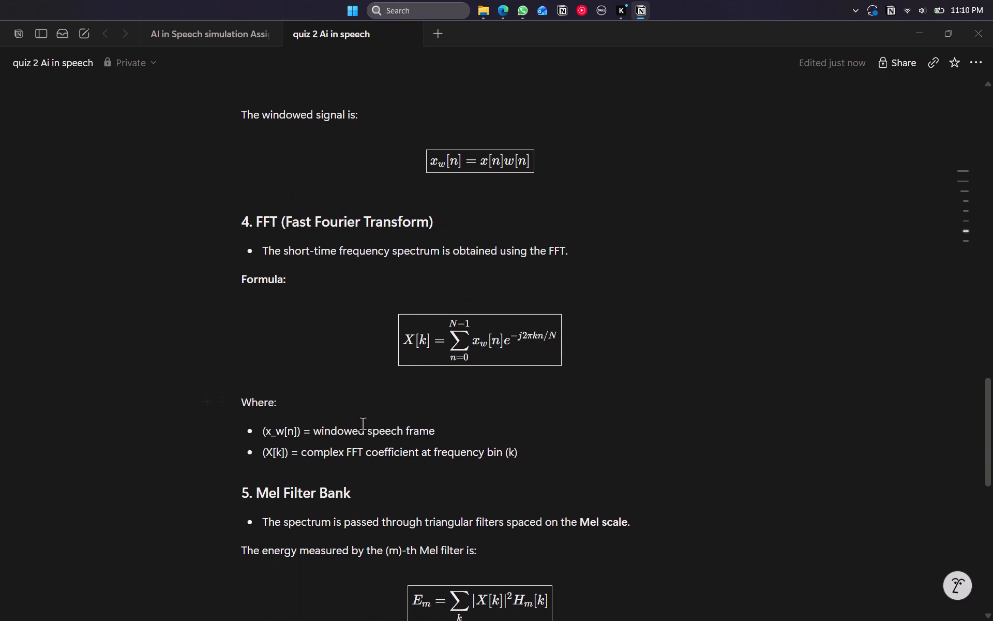
drag(259, 431, 306, 431)
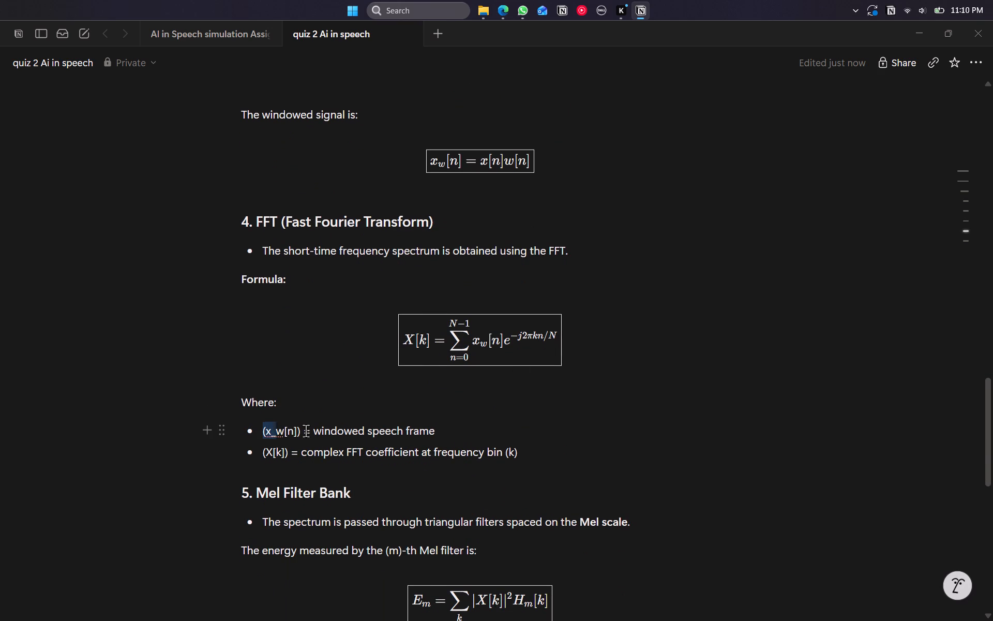
drag(306, 431, 453, 438)
click(340, 429)
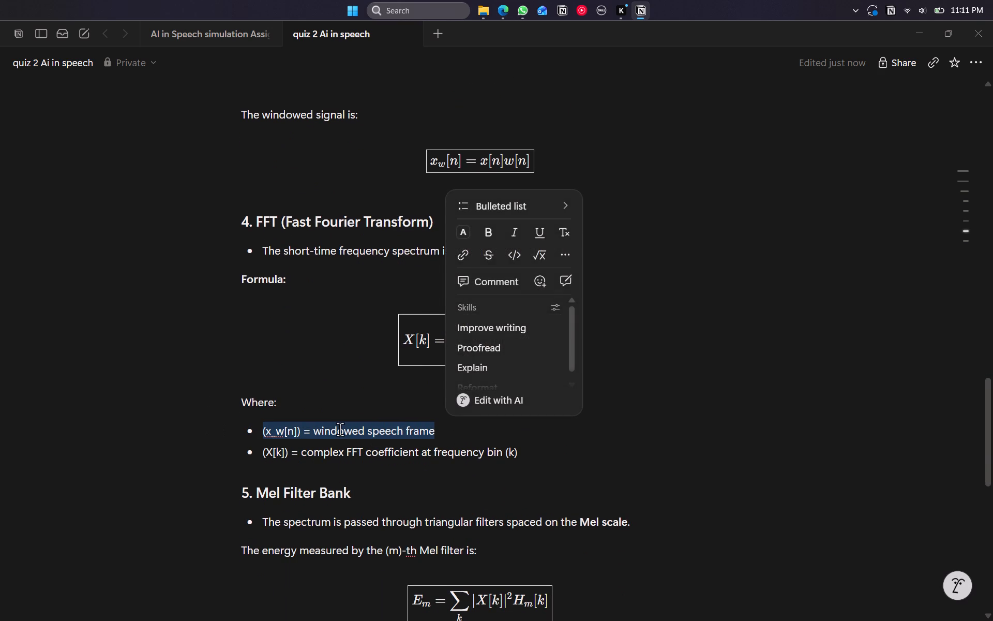
click(314, 431)
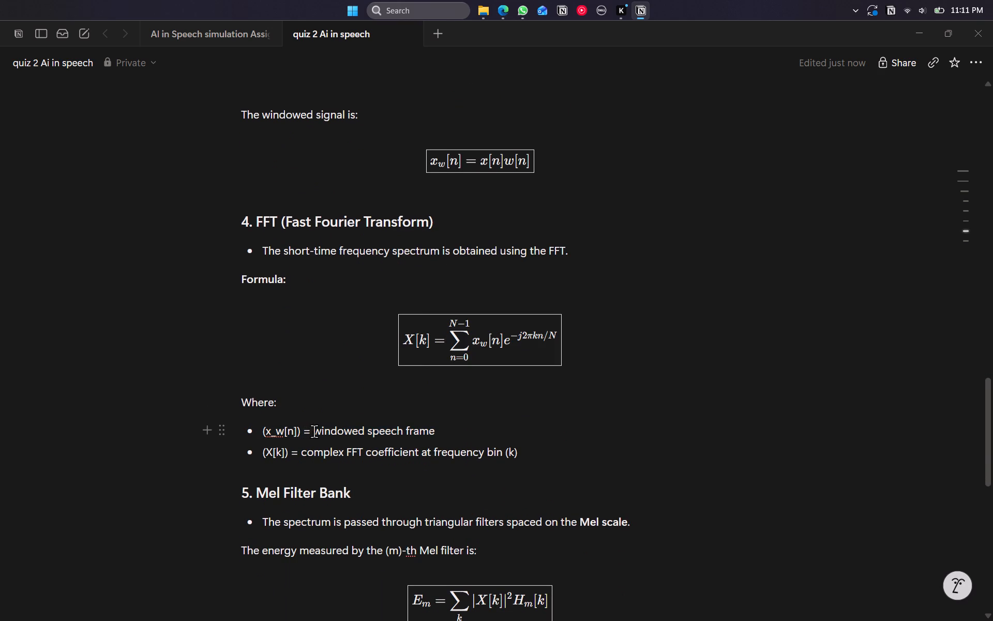
text(\text)
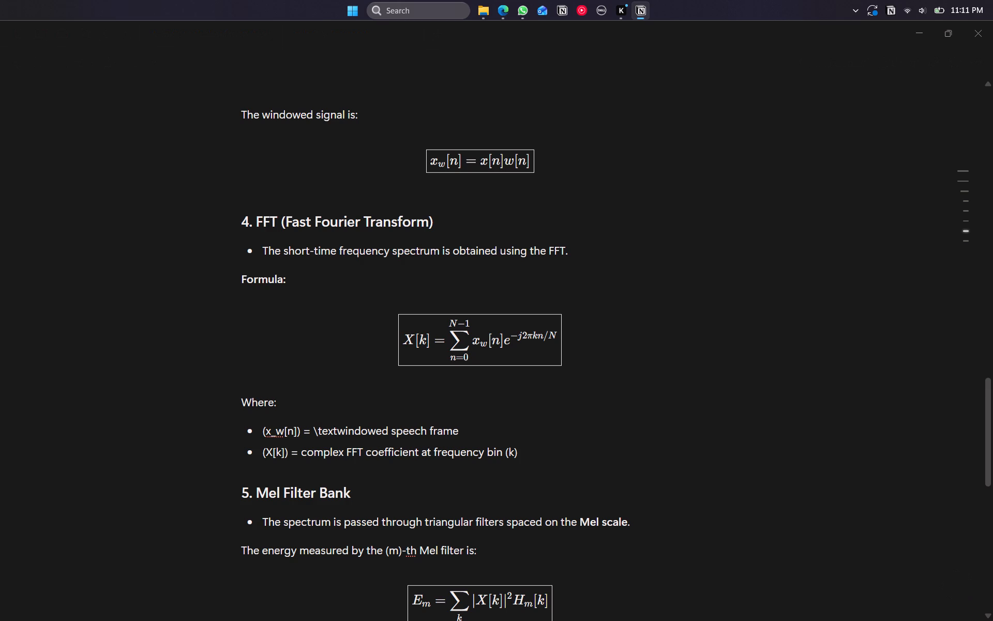
key(shift+braceleft)
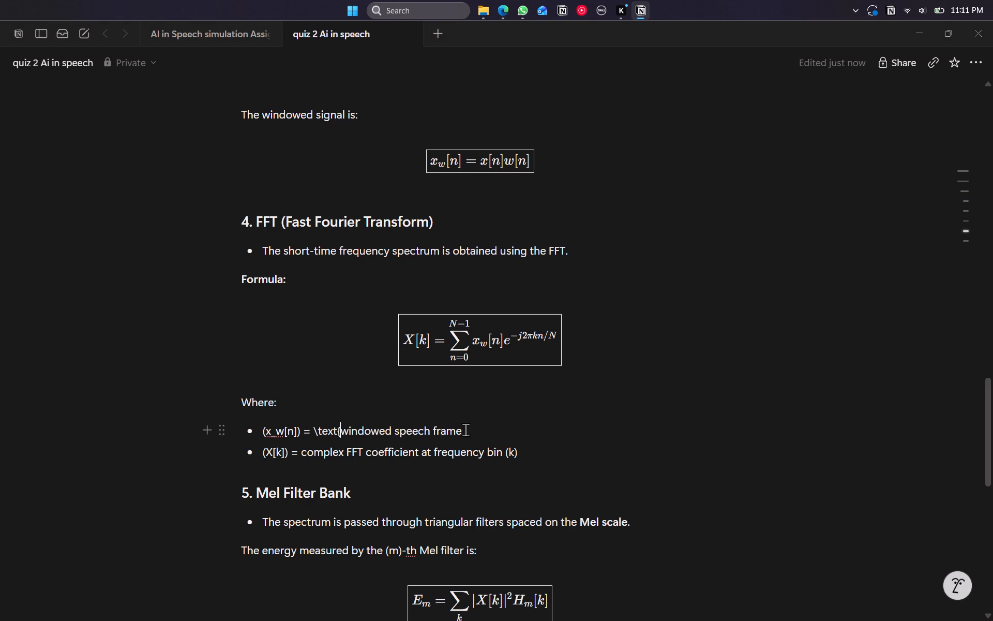
click(467, 431)
key(shift+braceright)
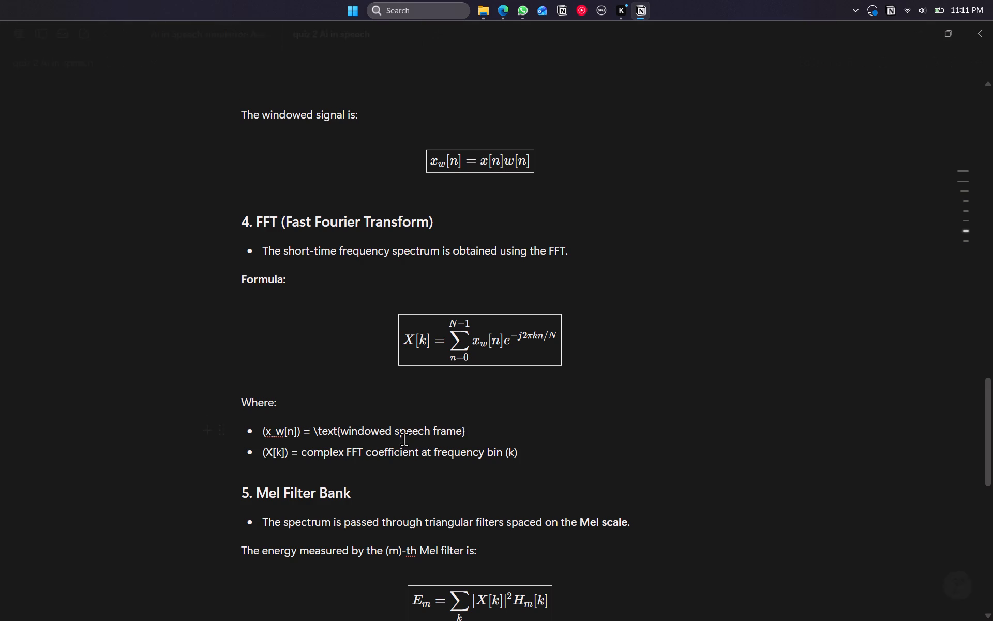
Wrap "complex FFT coefficient at frequency bin (k)" in \text{} in the (X[k]) bullet under the FFT formula.
click(302, 454)
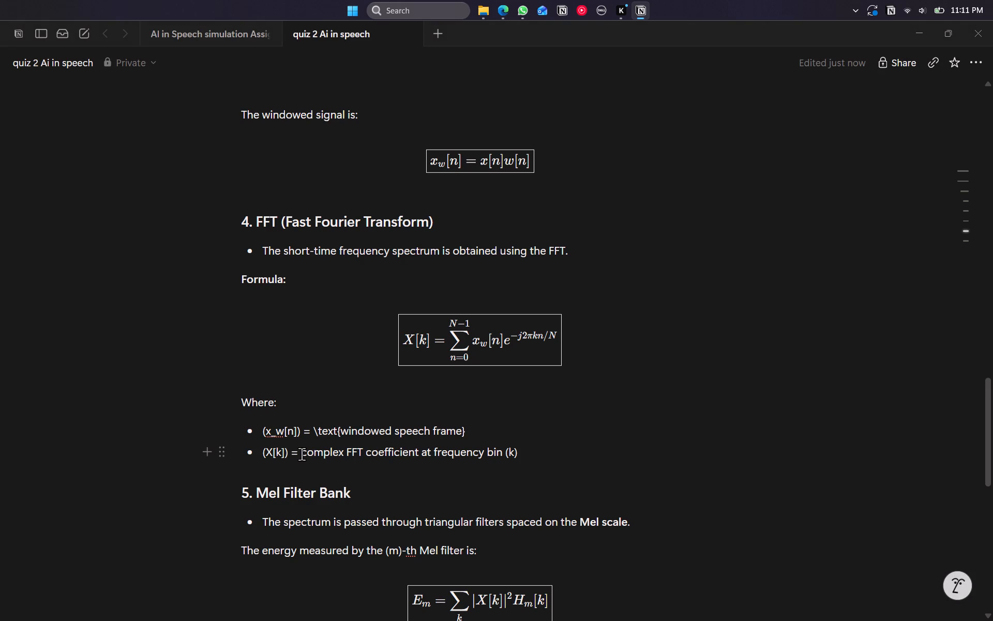
text(\text)
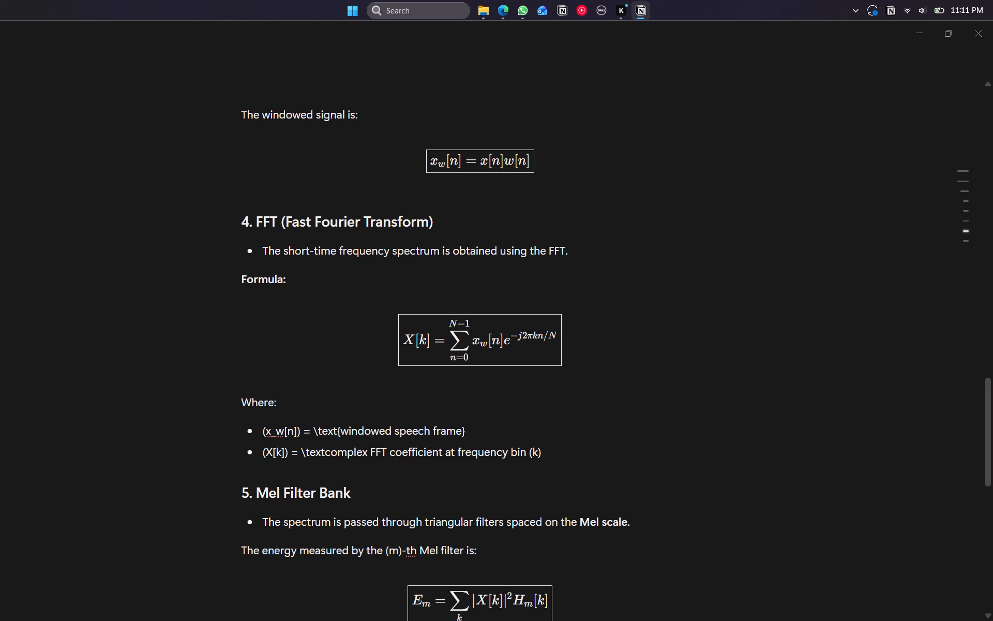
key(shift+braceleft)
click(591, 457)
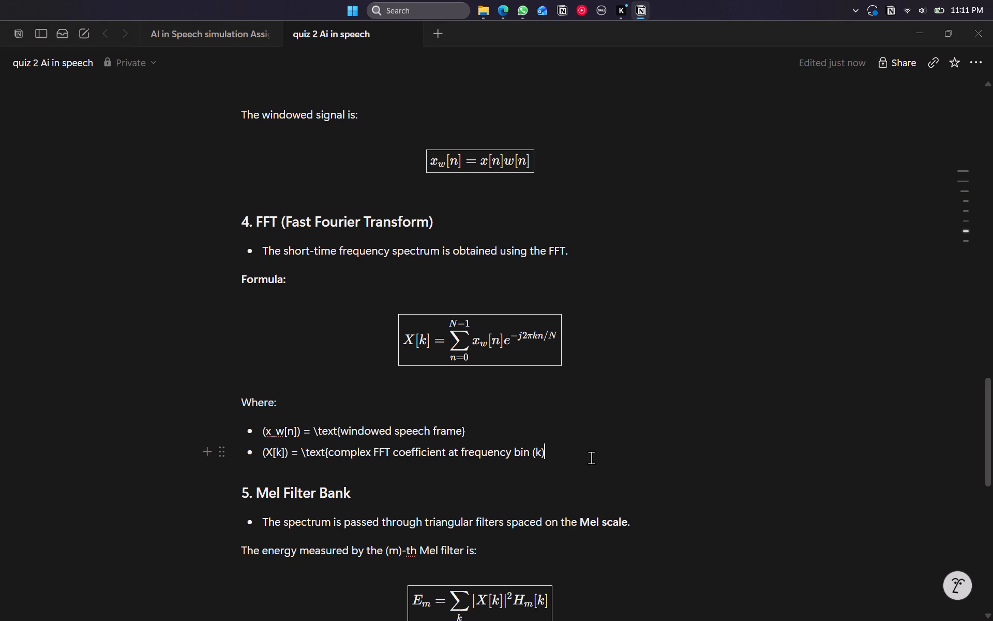
key(shift+braceright)
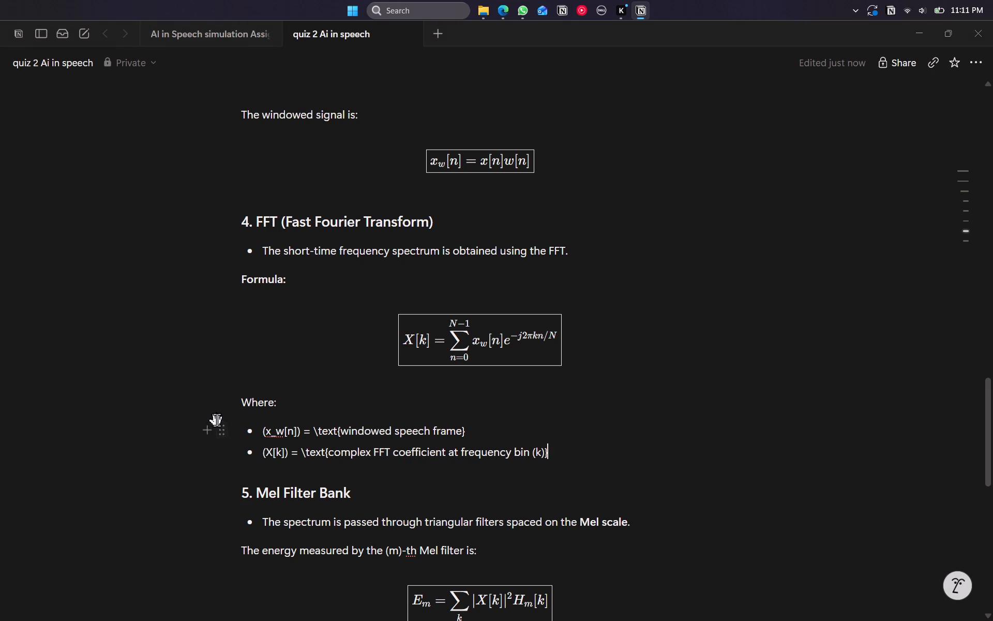
Turn both the (x_w[n]) and (X[k]) definition bullets under the FFT formula into block equations together.
click(224, 428)
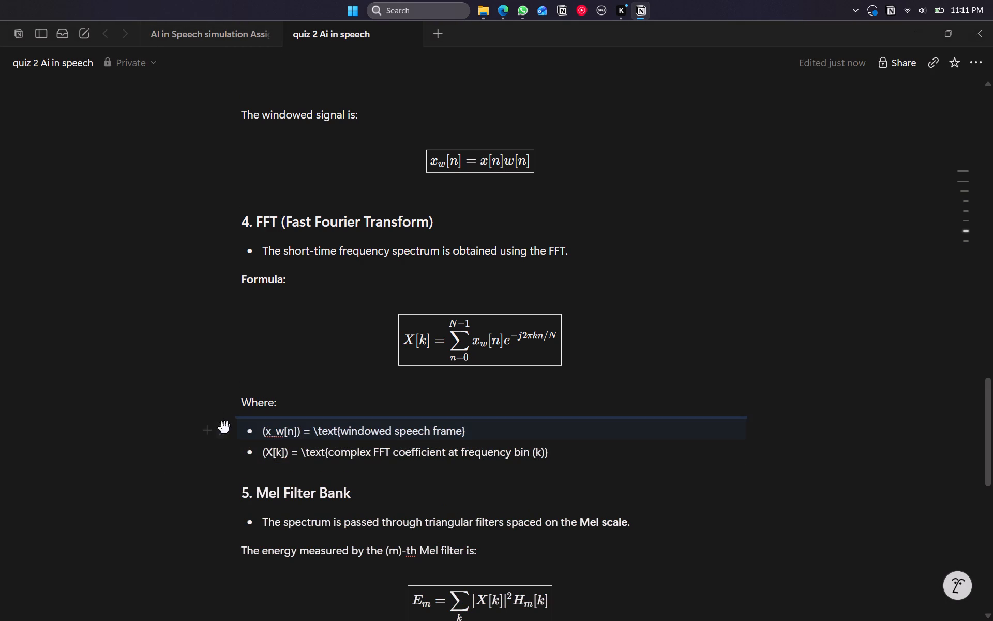
drag(127, 435, 275, 460)
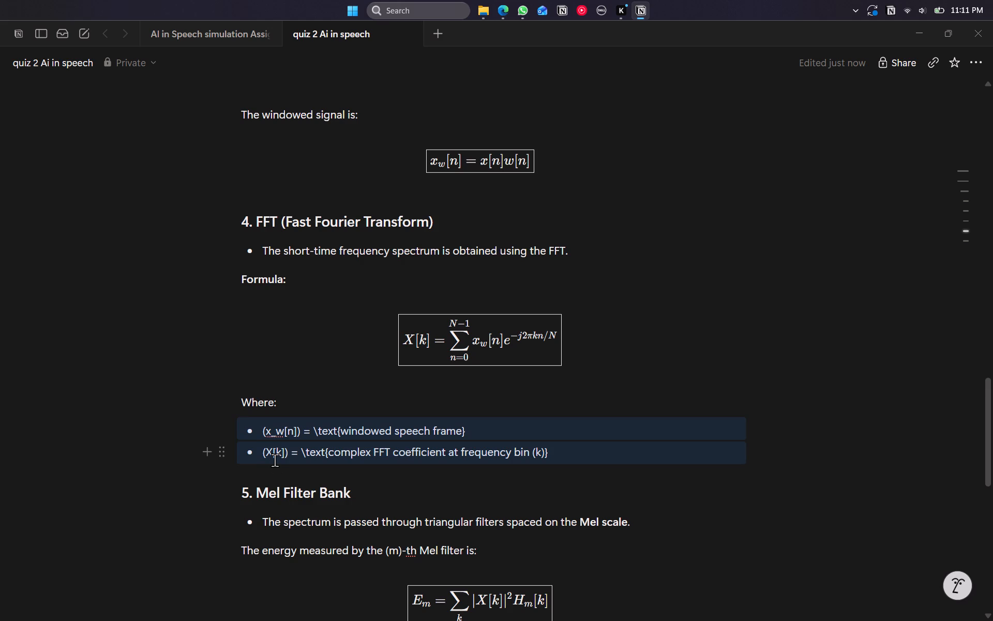
click(223, 430)
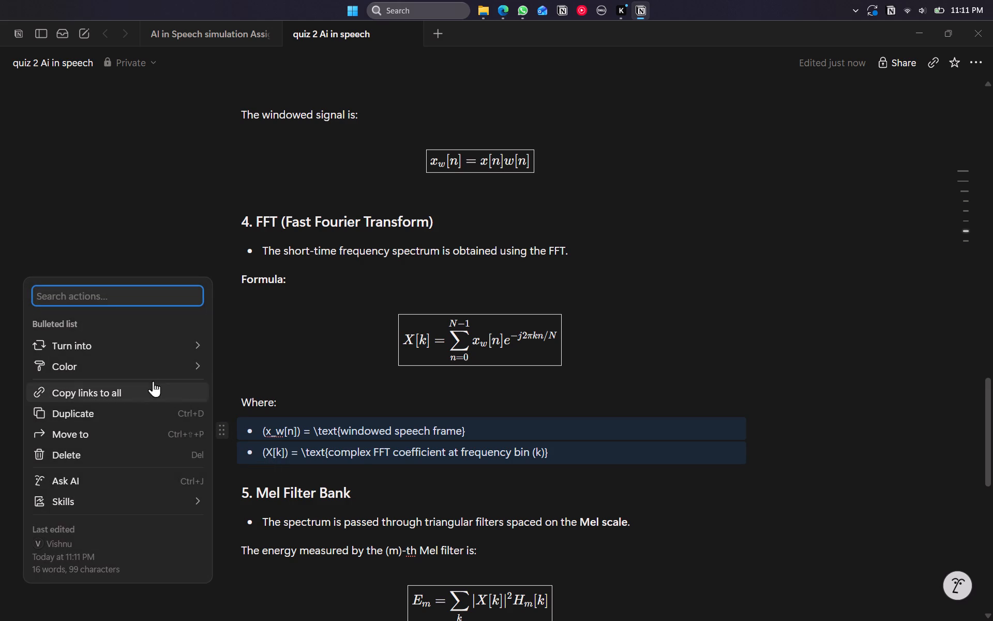
click(270, 443)
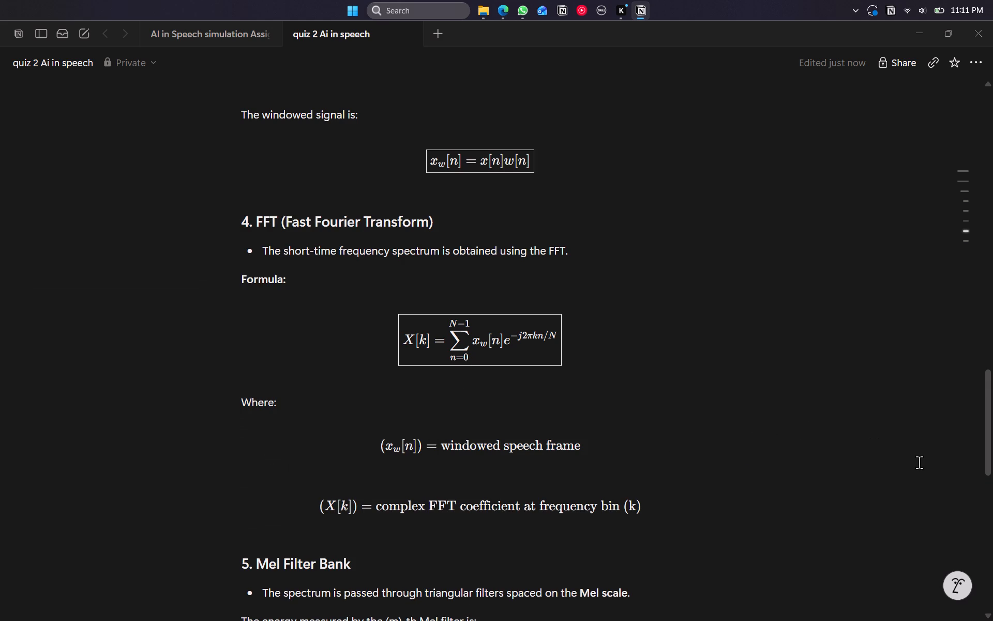
Remove the parentheses around x_w[n] in the "windowed speech frame" block equation under the FFT formula.
scroll(919, 462, down, 1)
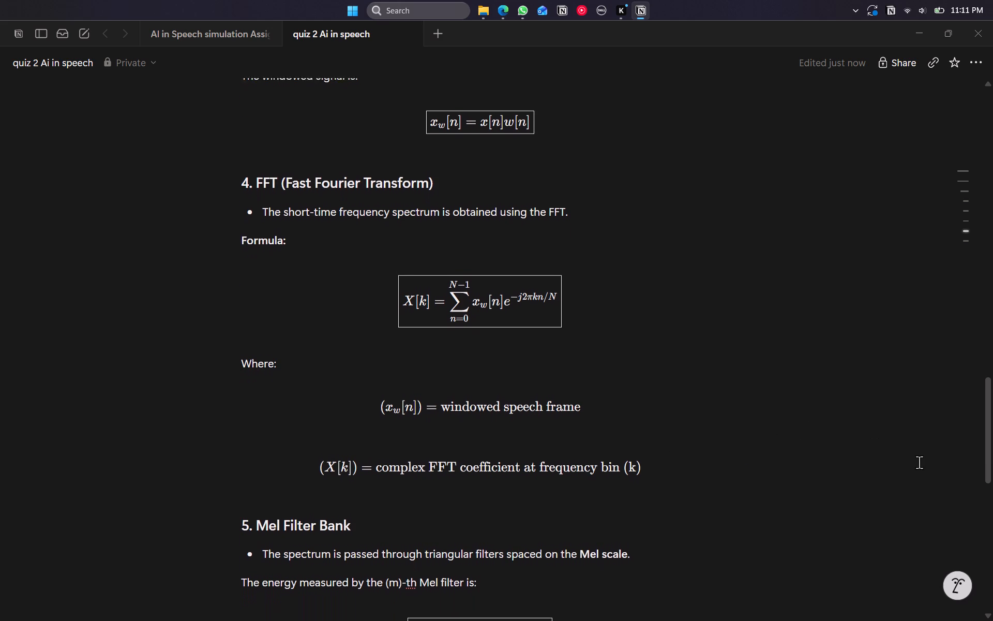
scroll(919, 462, down, 1)
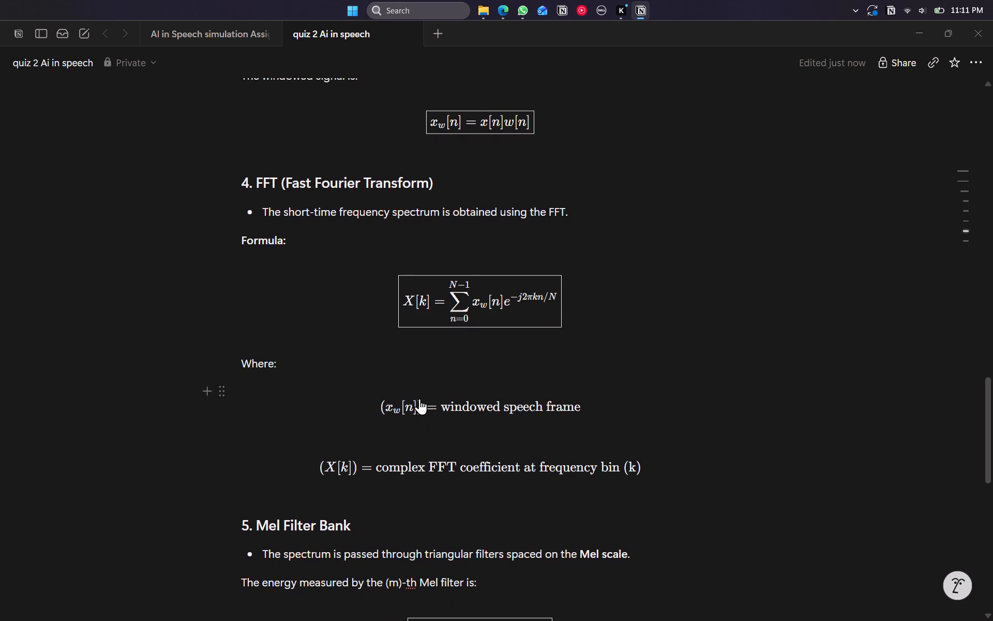
click(423, 403)
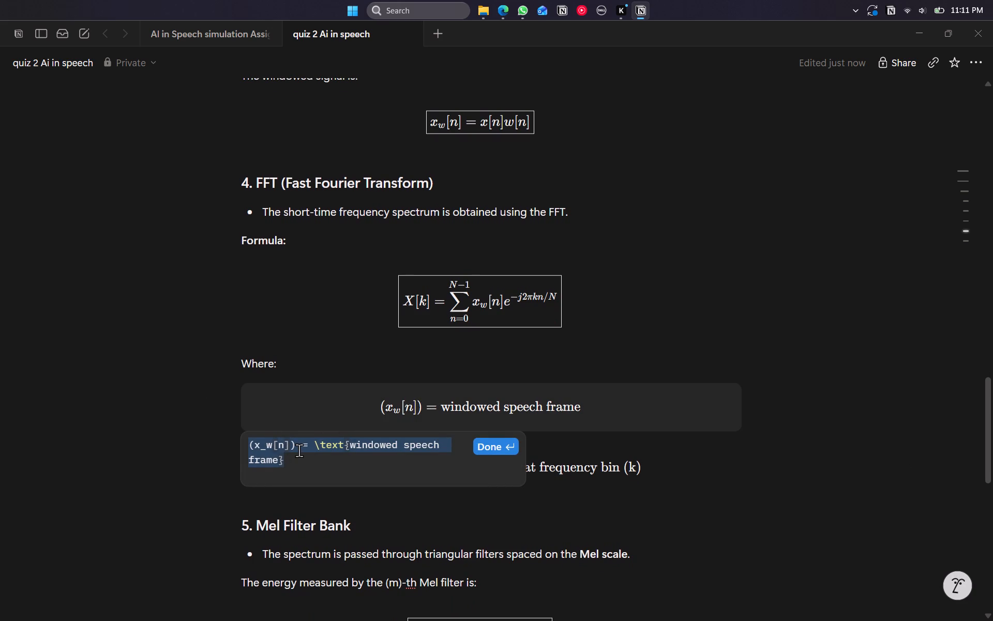
click(299, 450)
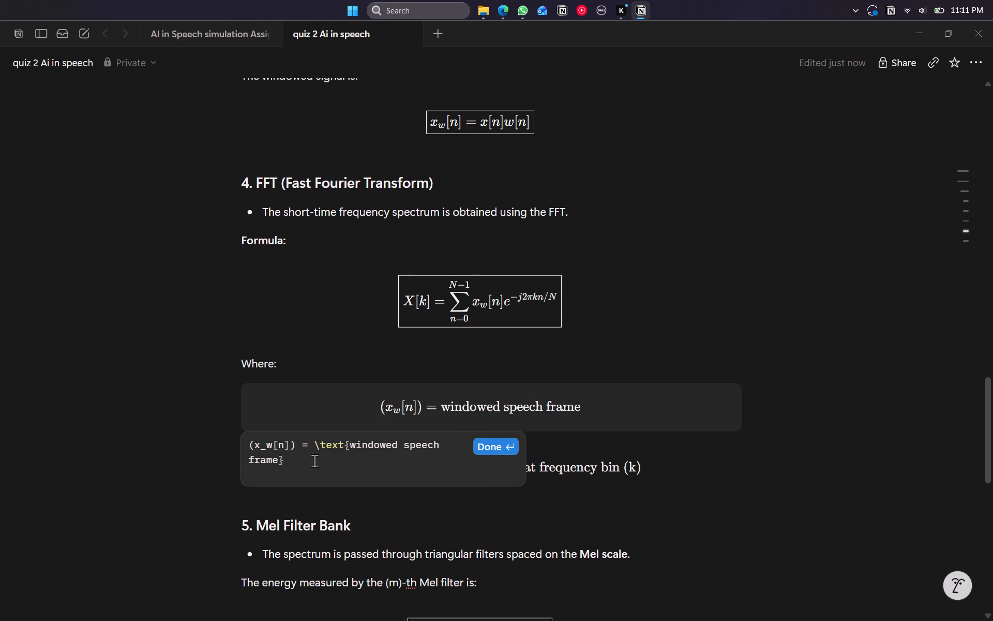
key(BackSpace)
key(Left)
key(Left)
key(Left)
key(Left)
key(Left)
key(Left)
key(BackSpace)
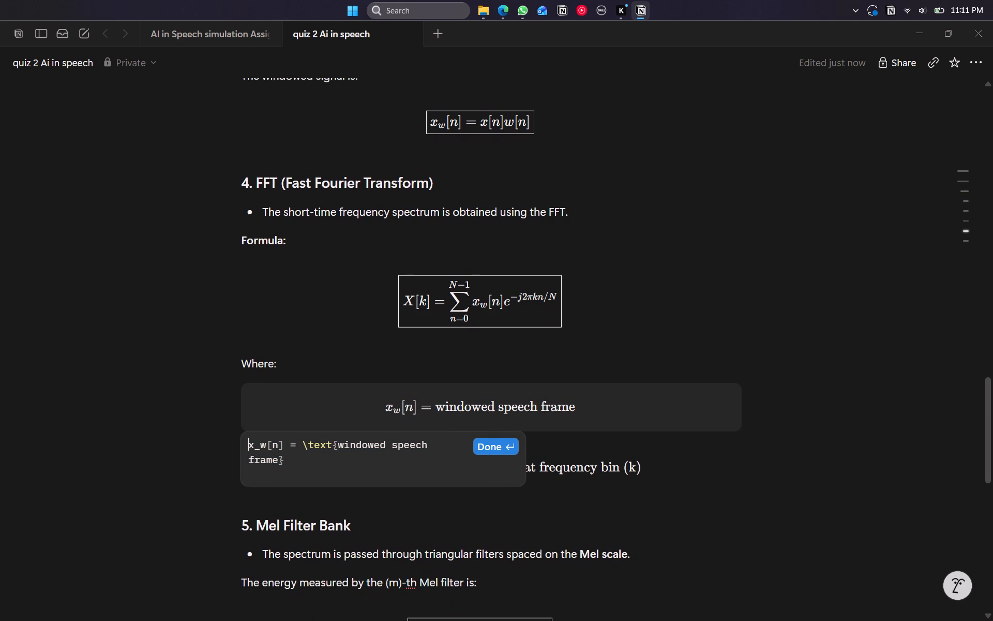
click(513, 444)
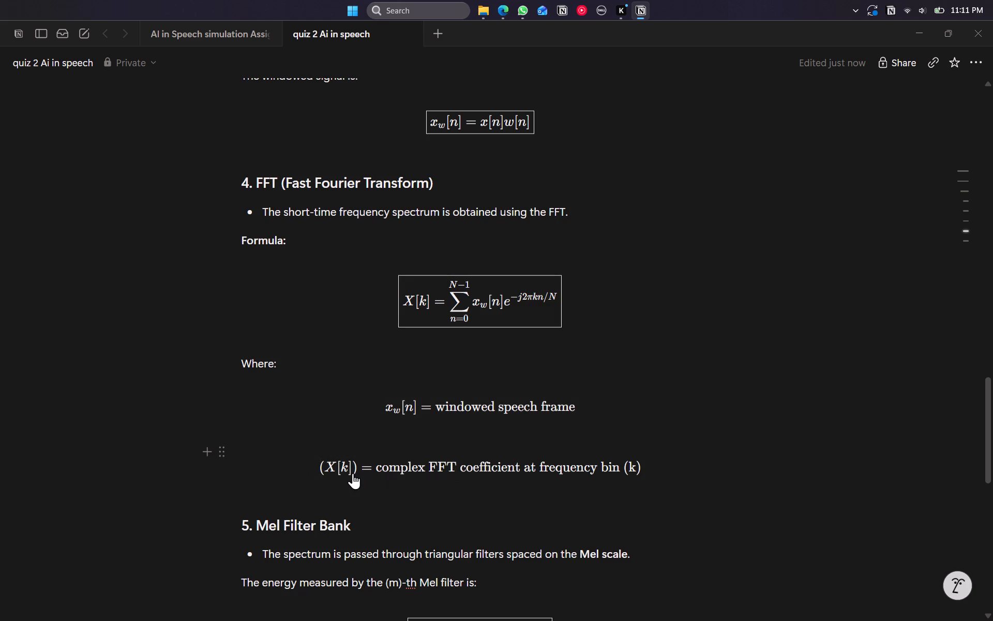
Remove the parentheses around X[k] in the "complex FFT coefficient" block equation under the FFT formula.
click(351, 471)
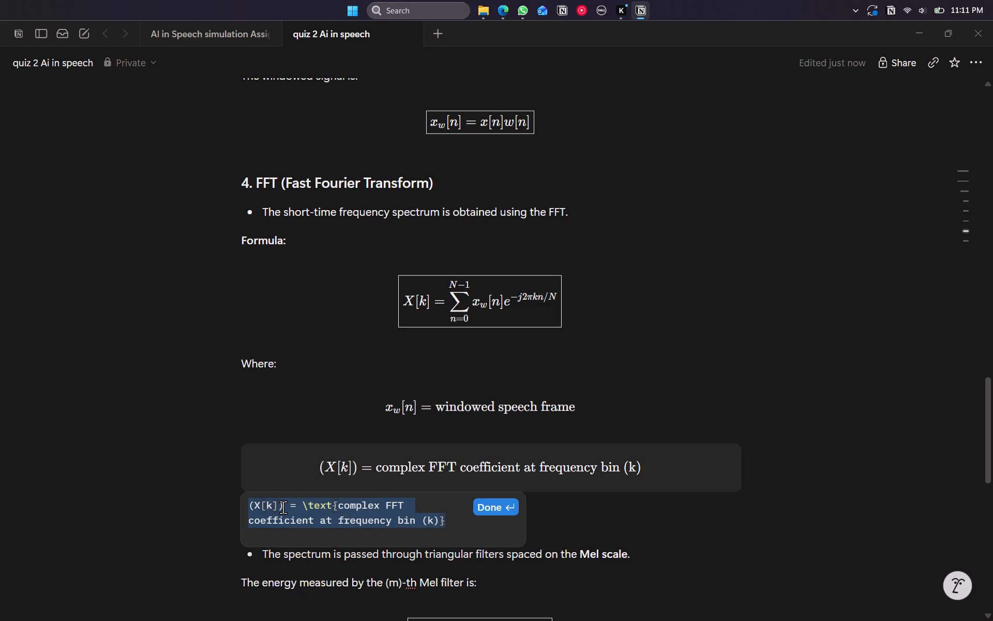
click(283, 507)
key(BackSpace)
key(Left)
key(Left)
key(Left)
key(Left)
key(BackSpace)
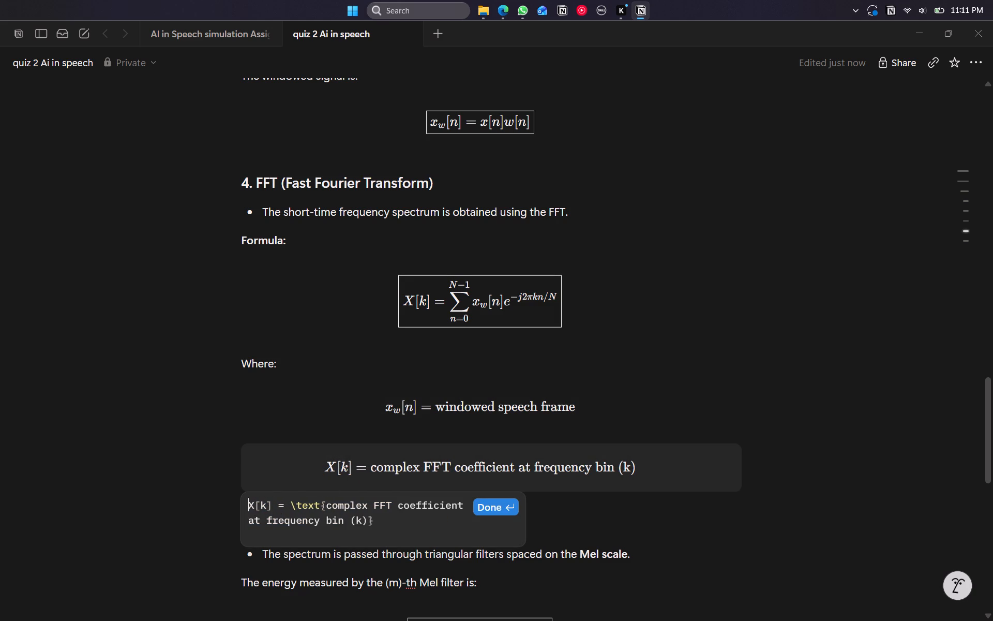
click(519, 509)
click(498, 510)
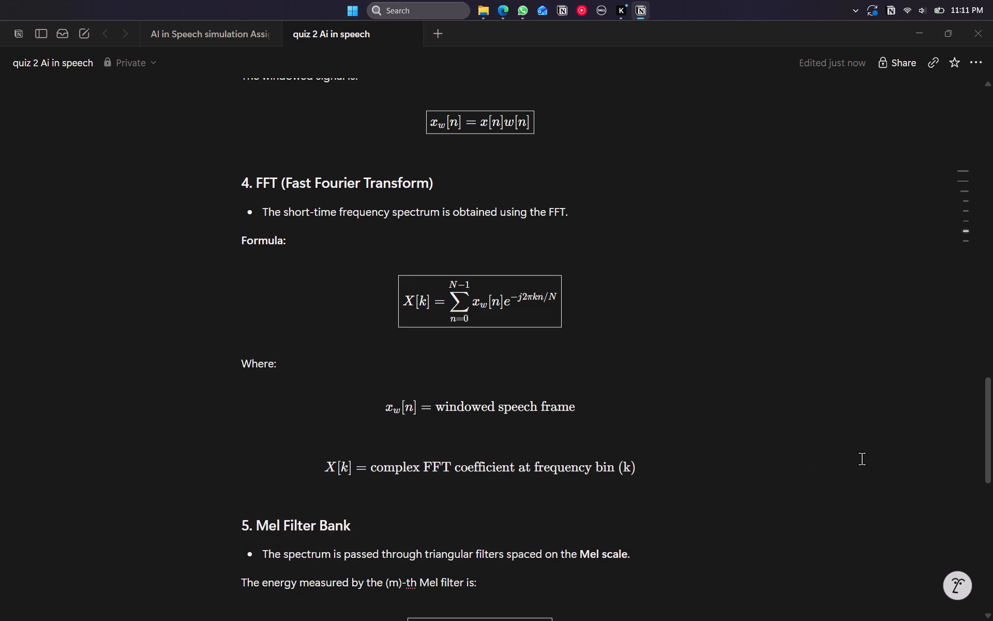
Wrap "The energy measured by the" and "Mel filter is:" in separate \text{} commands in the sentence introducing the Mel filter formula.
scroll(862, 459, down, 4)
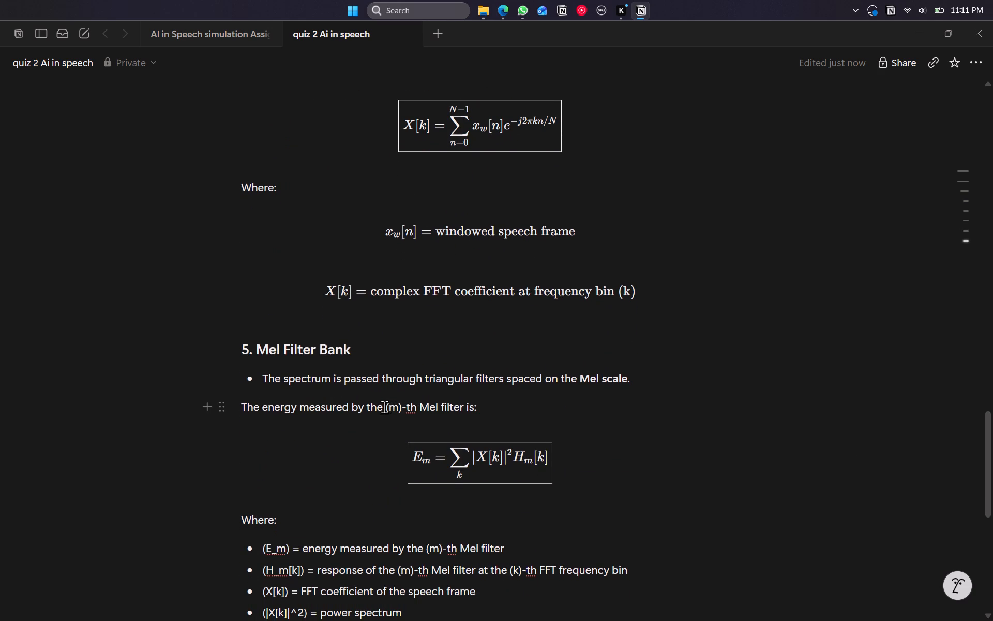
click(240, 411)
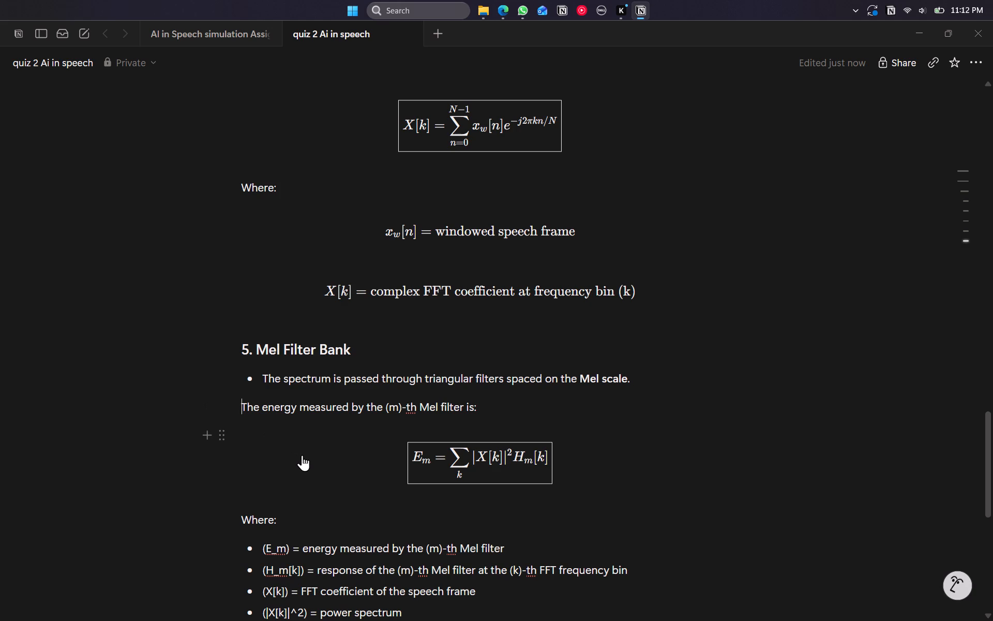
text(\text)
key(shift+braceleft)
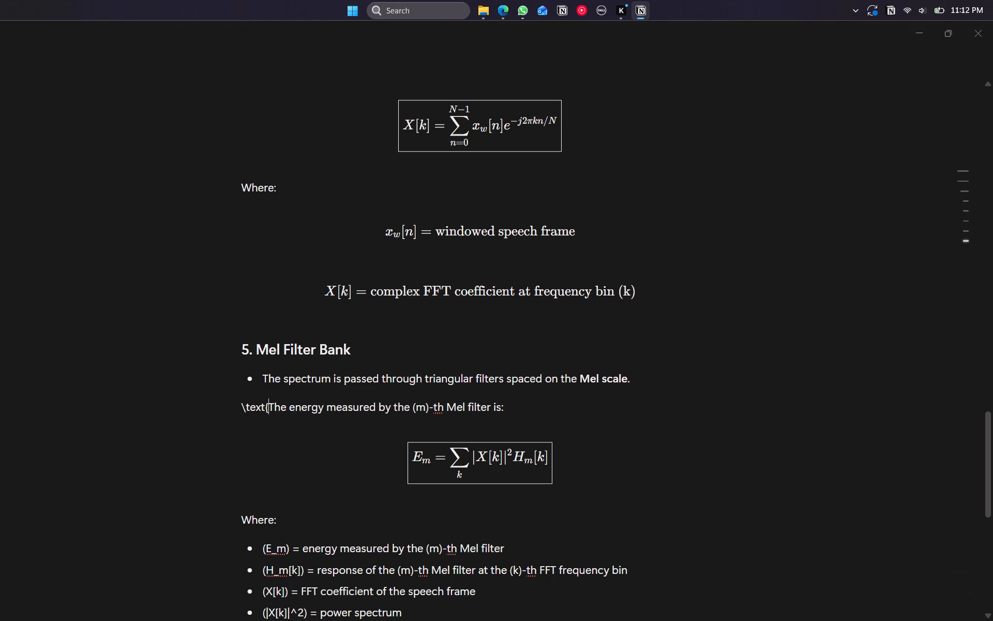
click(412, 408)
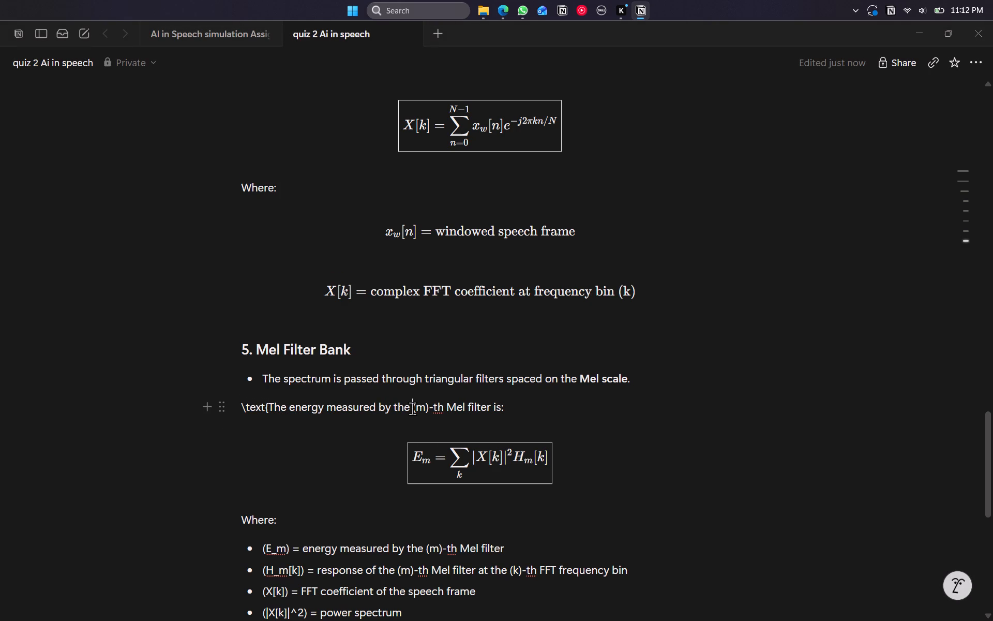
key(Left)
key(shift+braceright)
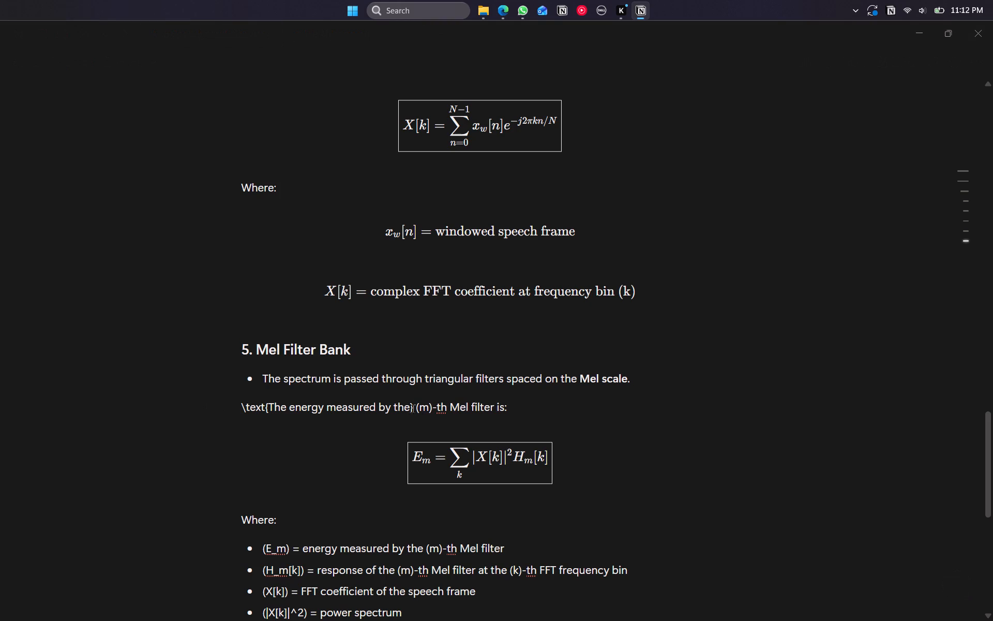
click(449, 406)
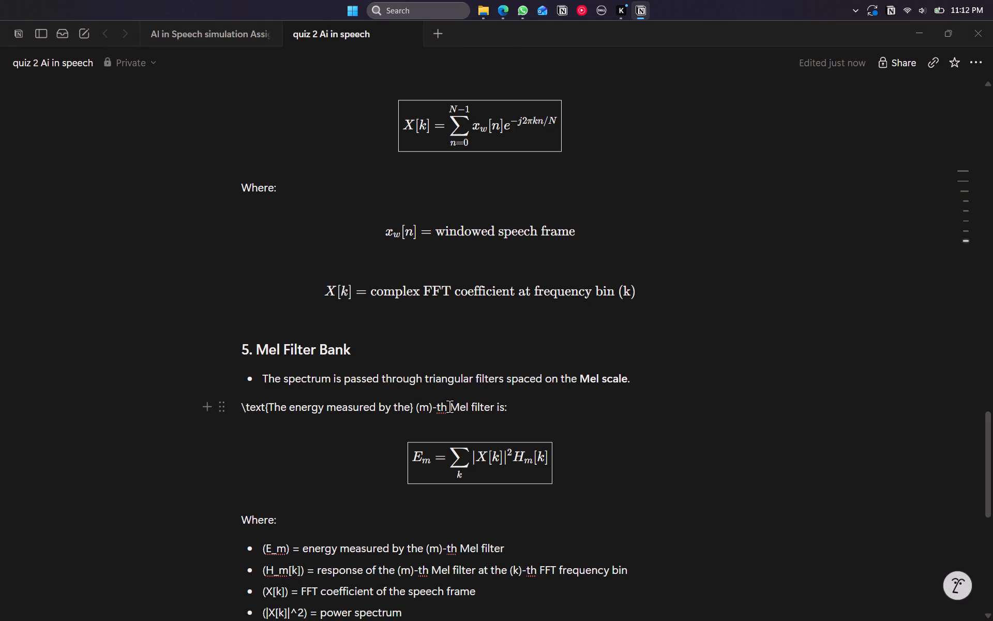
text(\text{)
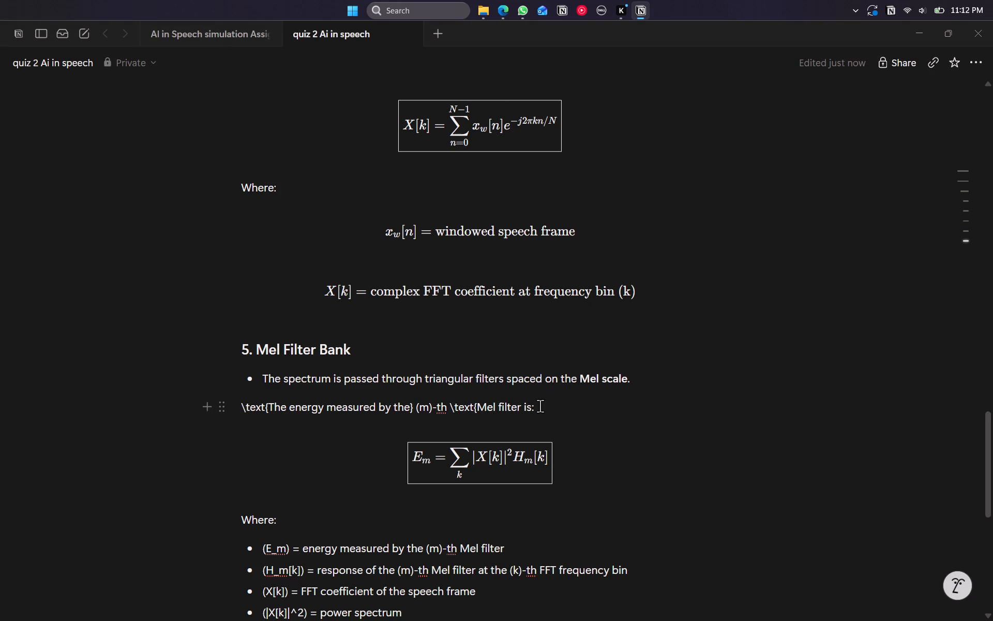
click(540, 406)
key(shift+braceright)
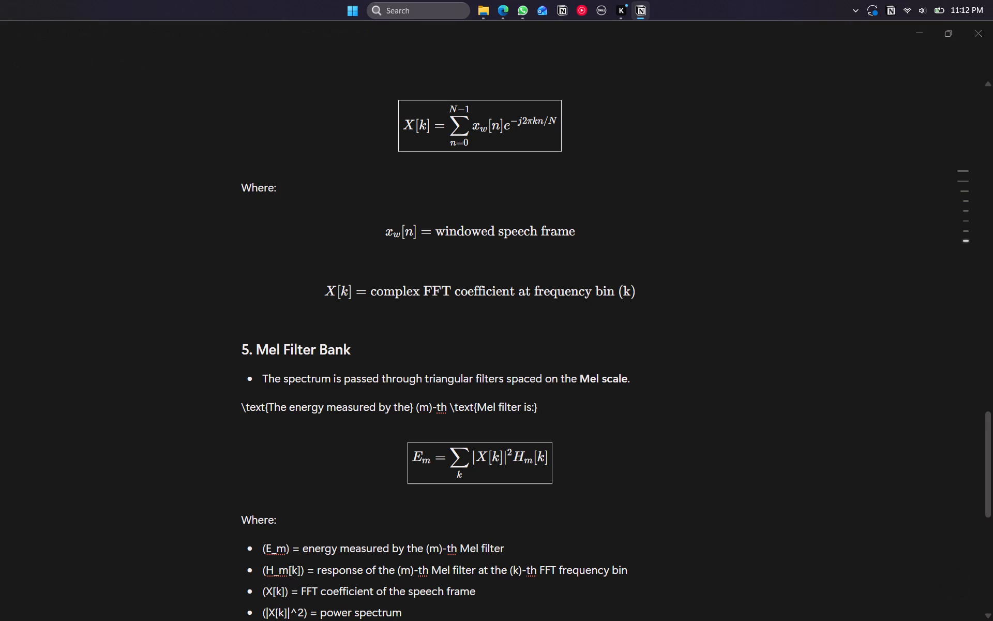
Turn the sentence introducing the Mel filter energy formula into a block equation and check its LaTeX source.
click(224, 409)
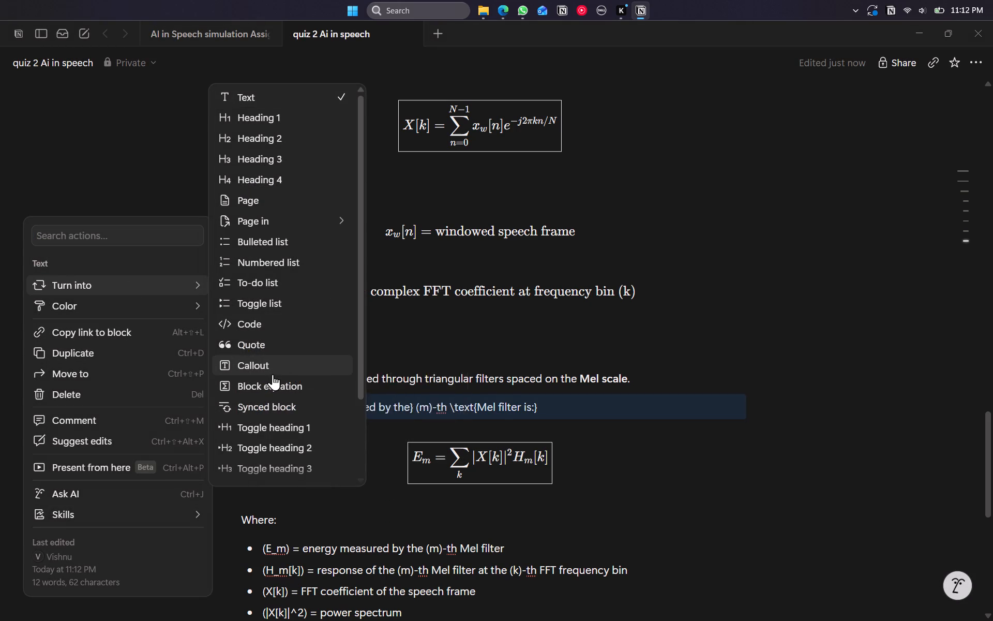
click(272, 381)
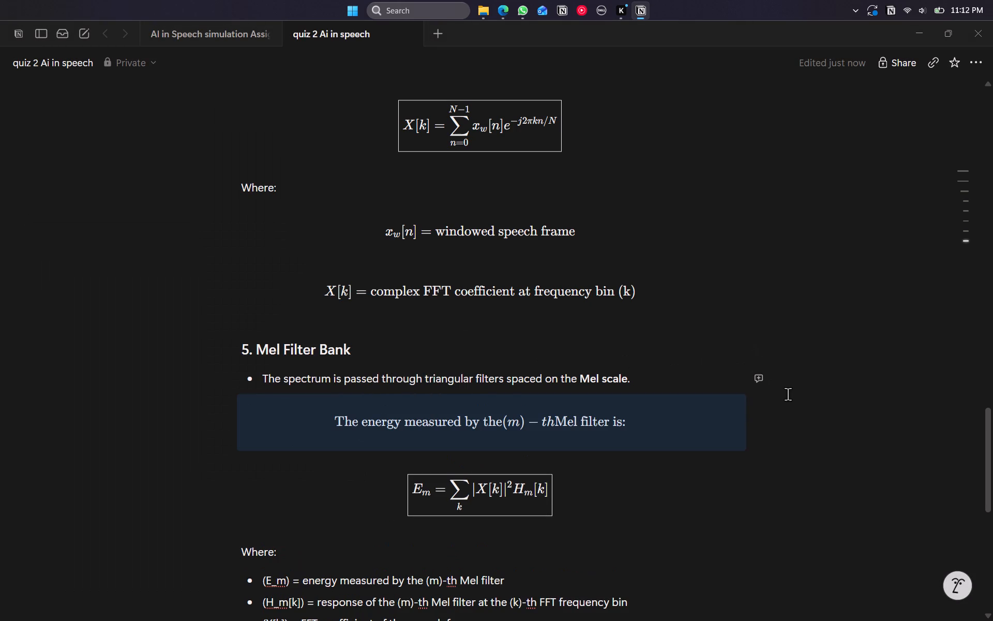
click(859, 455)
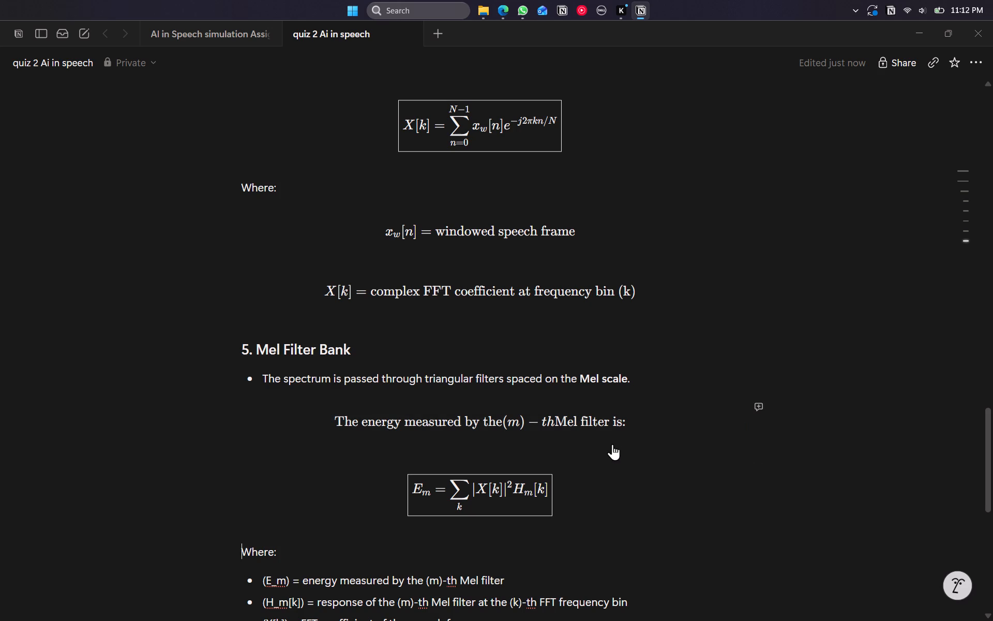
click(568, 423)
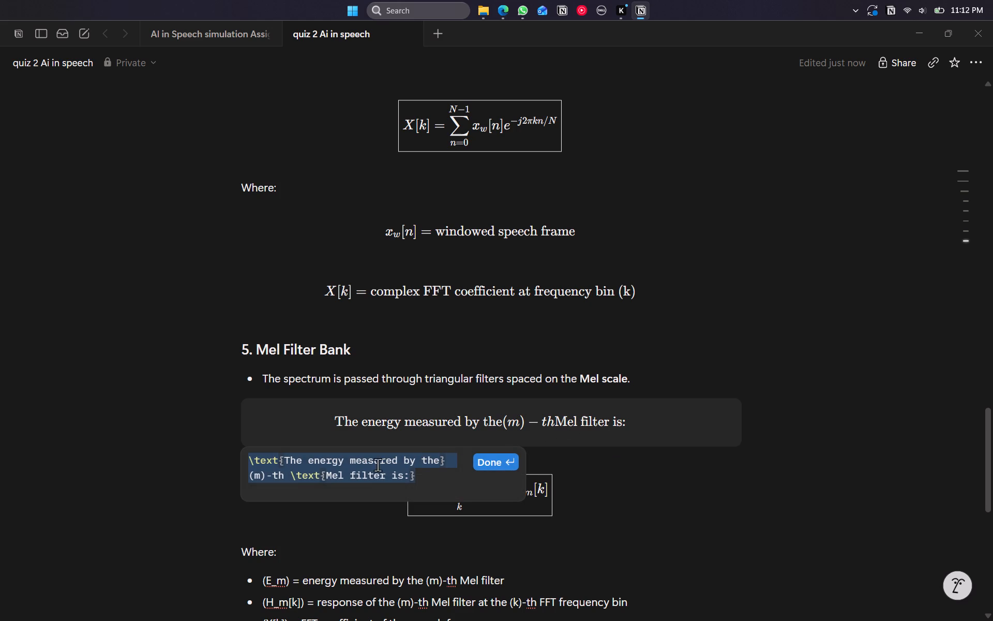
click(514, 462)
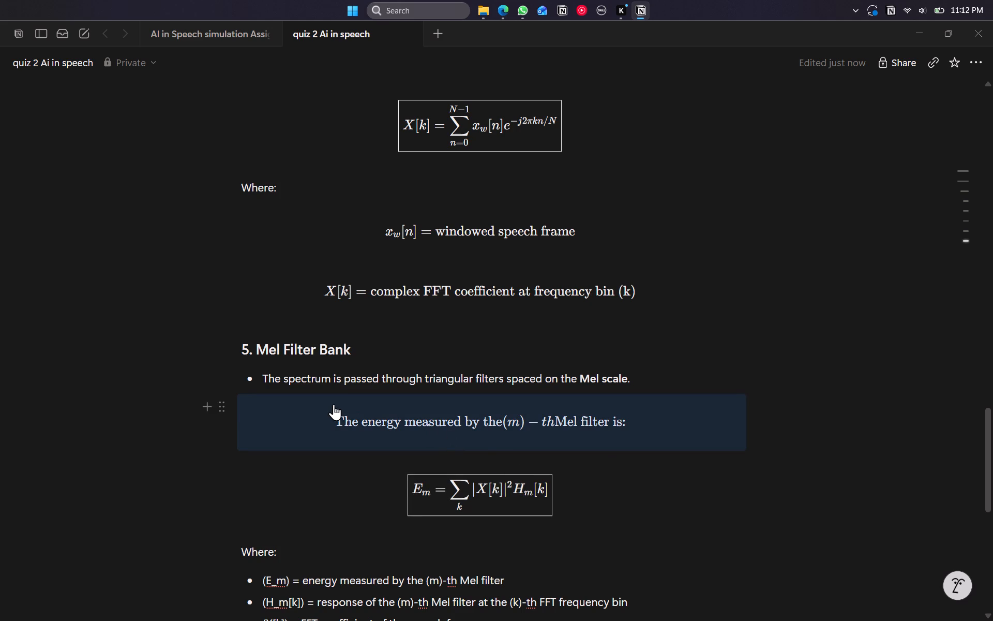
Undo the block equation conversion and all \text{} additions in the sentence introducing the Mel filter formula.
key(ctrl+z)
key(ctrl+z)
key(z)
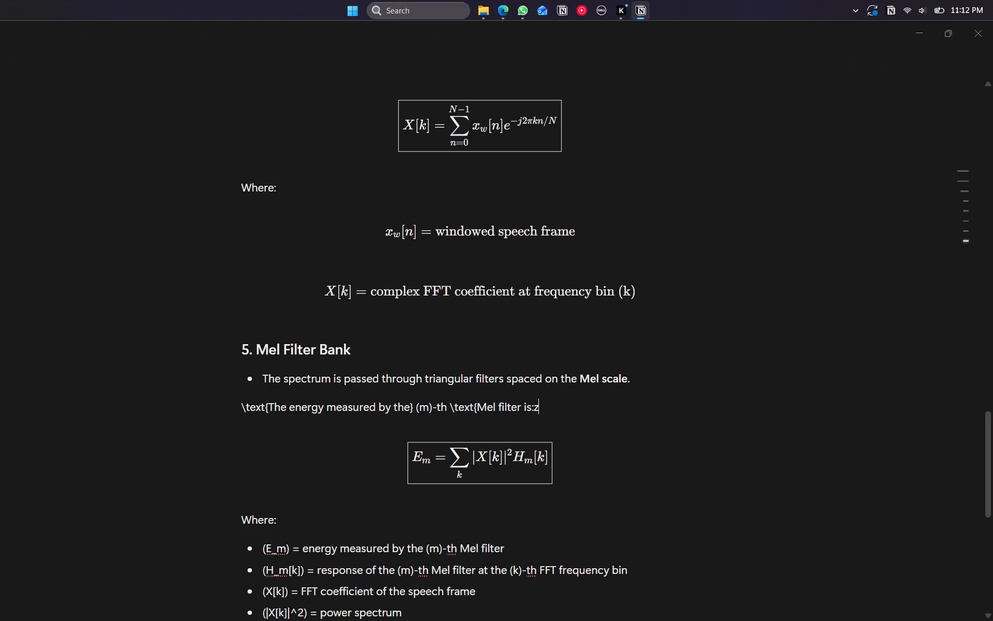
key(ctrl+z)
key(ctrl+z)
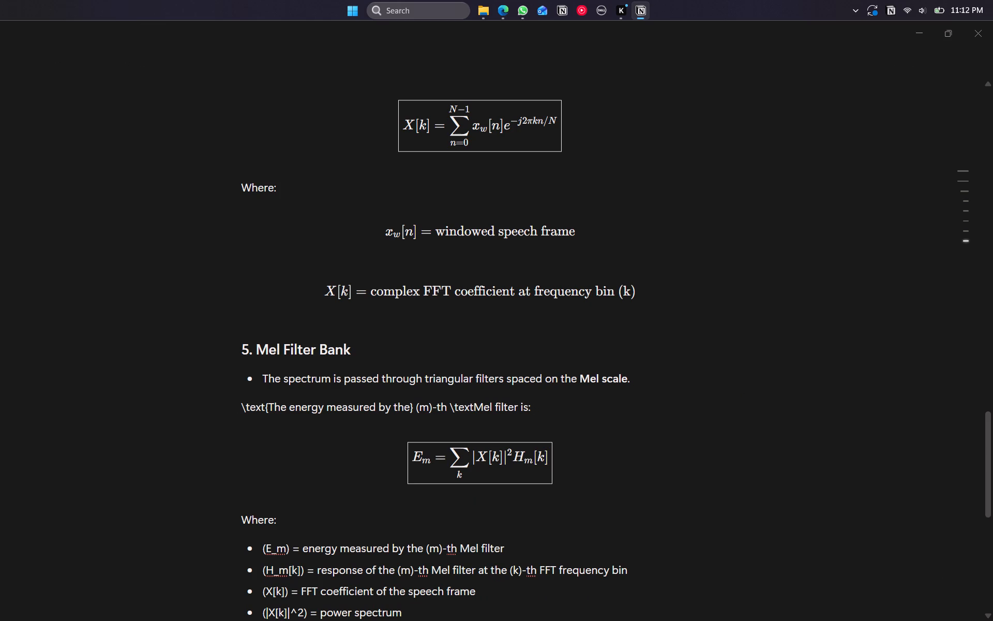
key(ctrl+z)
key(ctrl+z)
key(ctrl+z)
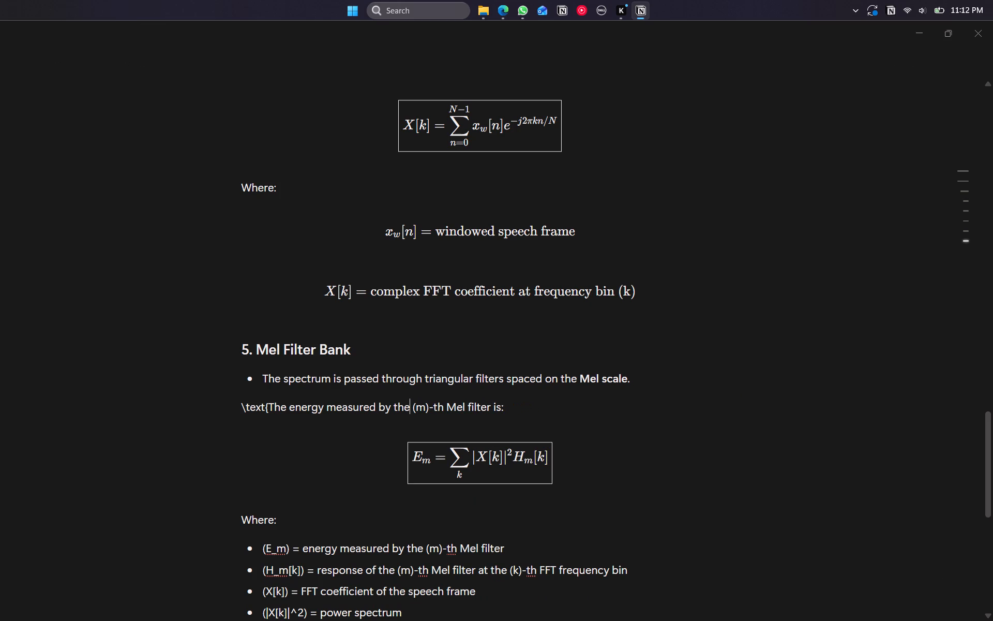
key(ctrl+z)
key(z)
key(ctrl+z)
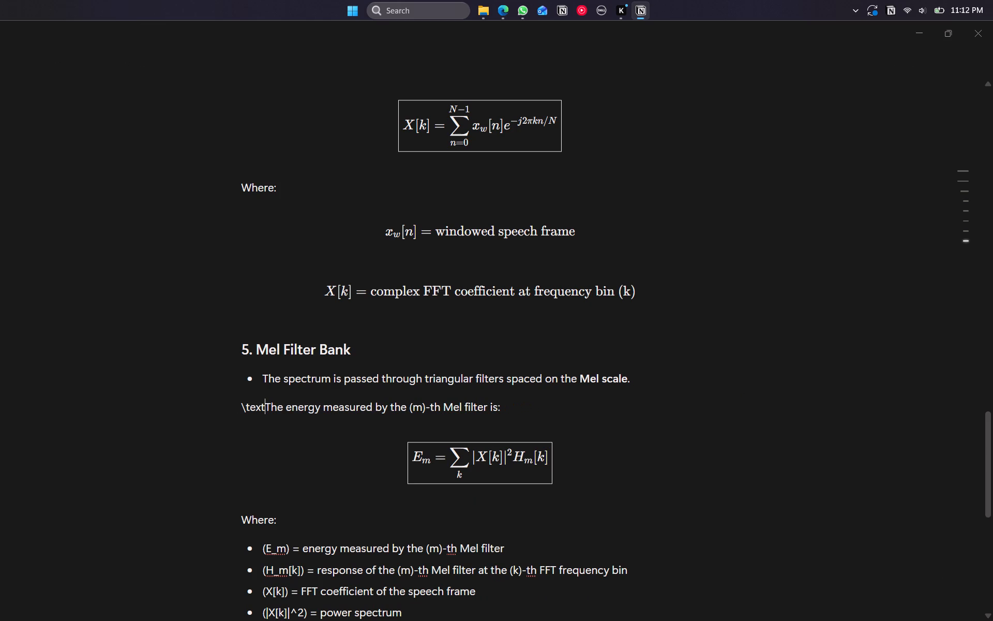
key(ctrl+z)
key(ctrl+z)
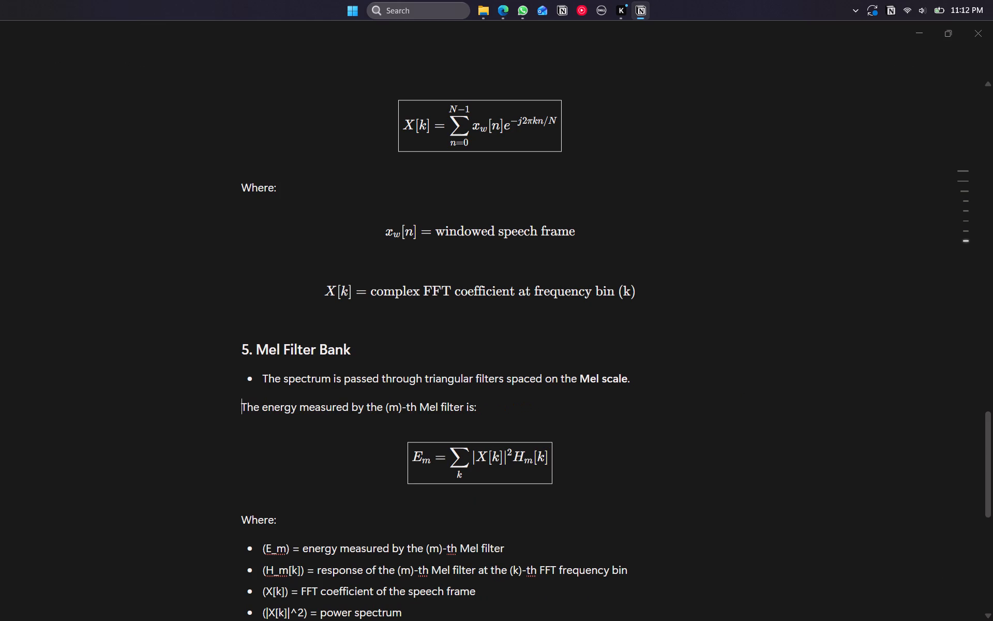
Look through the rest of the Mel Filter Bank section, from the energy formula to the end of the page.
scroll(334, 404, down, 3)
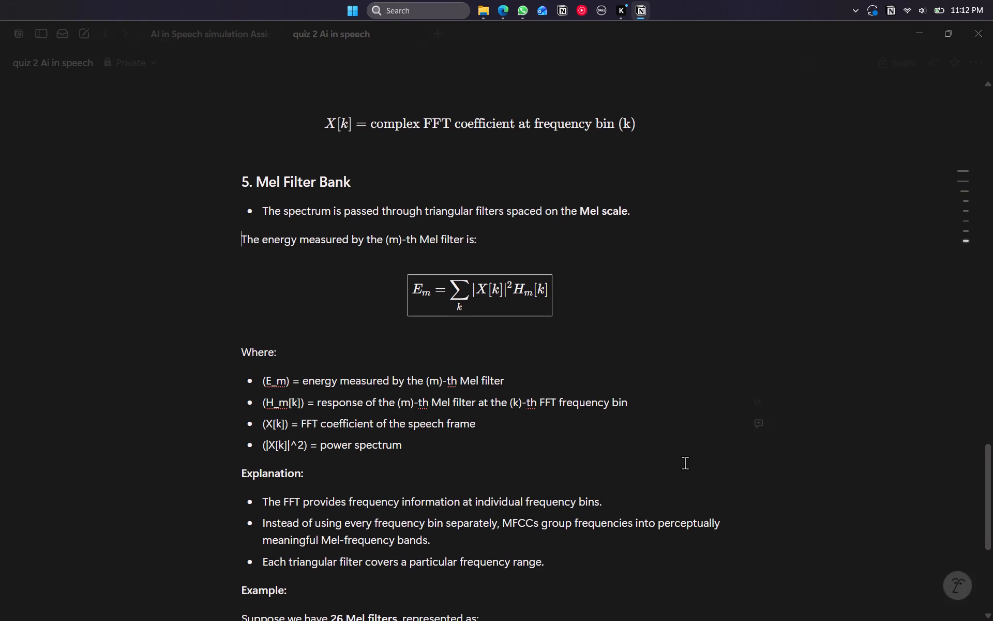
scroll(685, 463, down, 4)
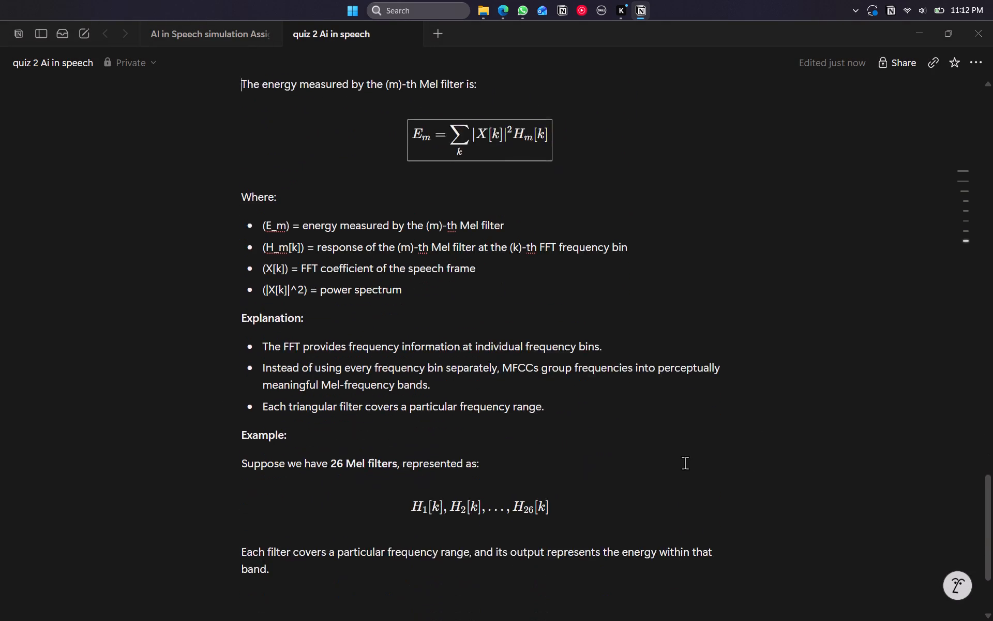
scroll(685, 463, down, 3)
click(351, 504)
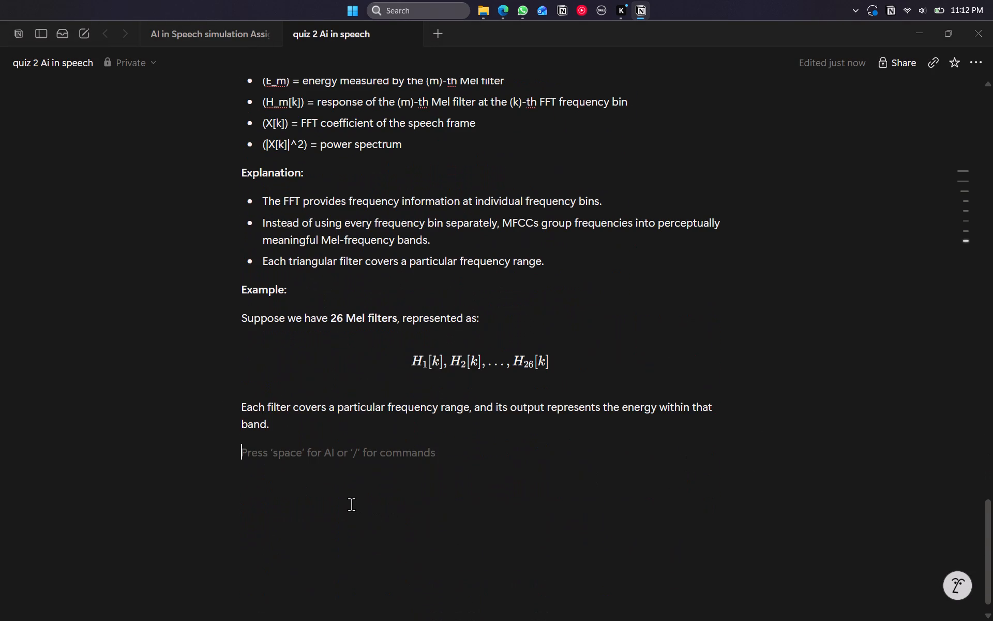
scroll(351, 504, up, 8)
scroll(351, 504, down, 9)
scroll(351, 504, up, 1)
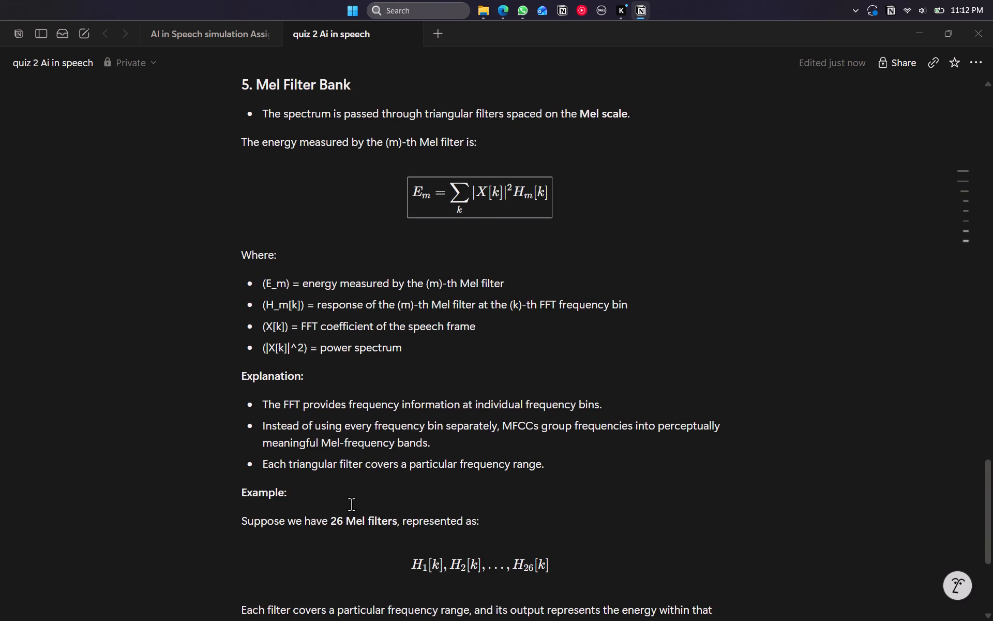
scroll(351, 504, up, 1)
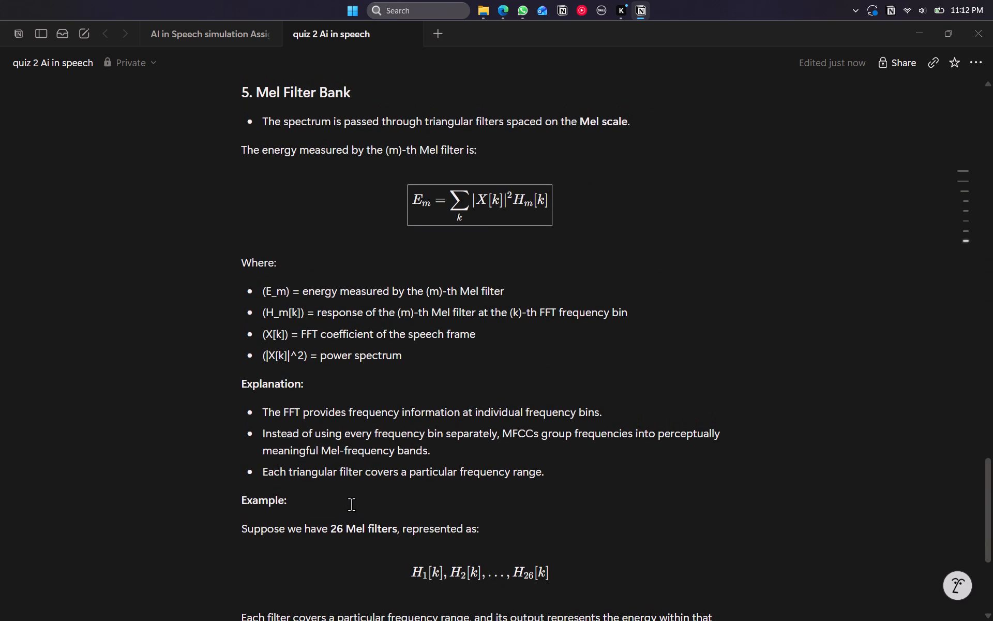
Wrap "energy measured by the (m)-th Mel filter" in a \text{} command in the E_m definition bullet.
click(306, 295)
key(Left)
key(backslash)
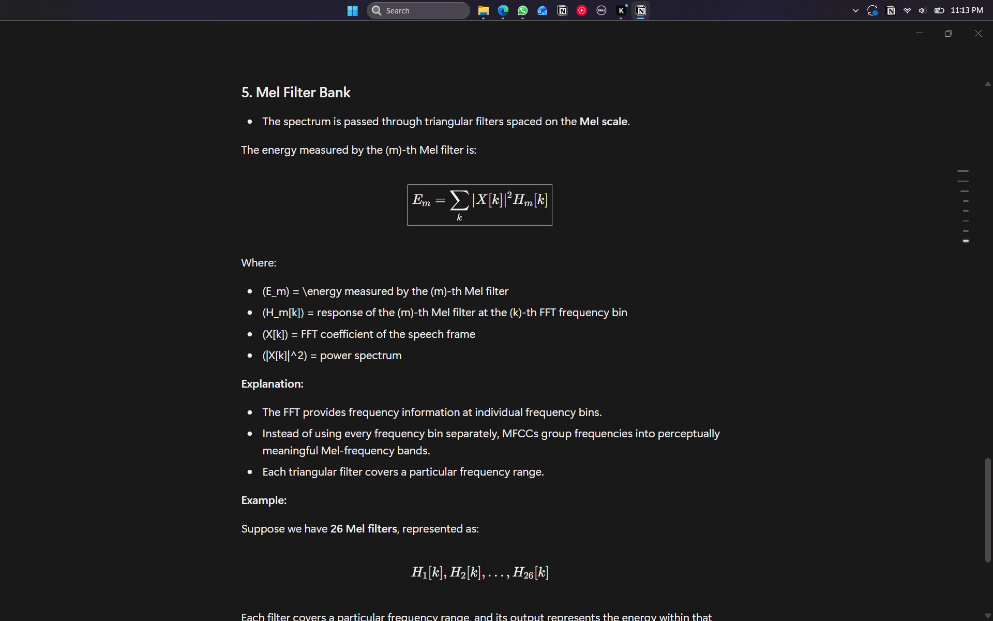
text(text)
key(shift+braceleft)
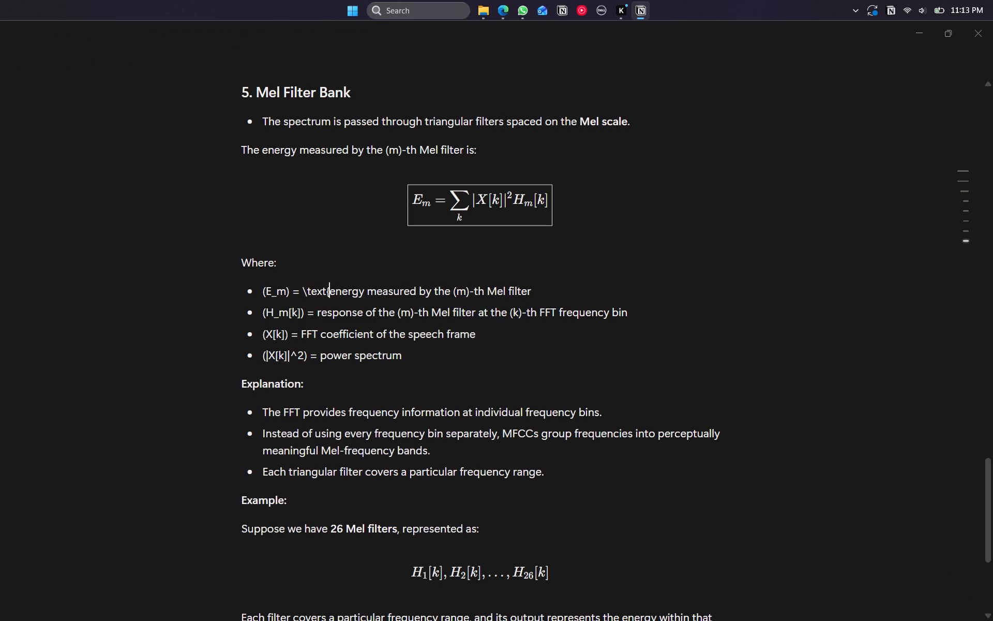
click(548, 290)
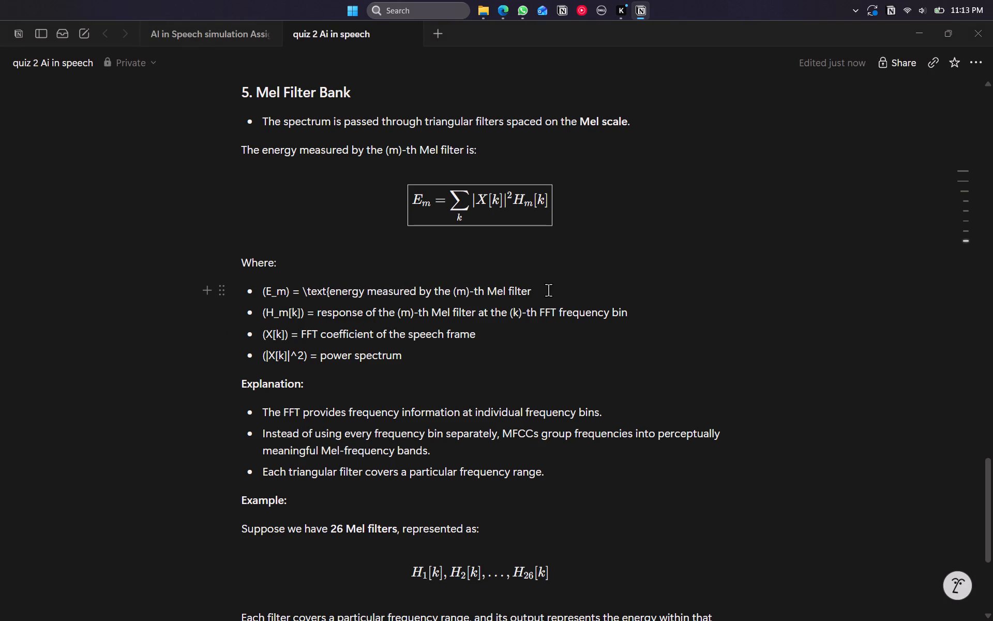
key(shift+braceright)
Wrap the description in the H_m[k] definition bullet in a \text{} command, copying \text for reuse.
click(320, 313)
key(Left)
text(\text{)
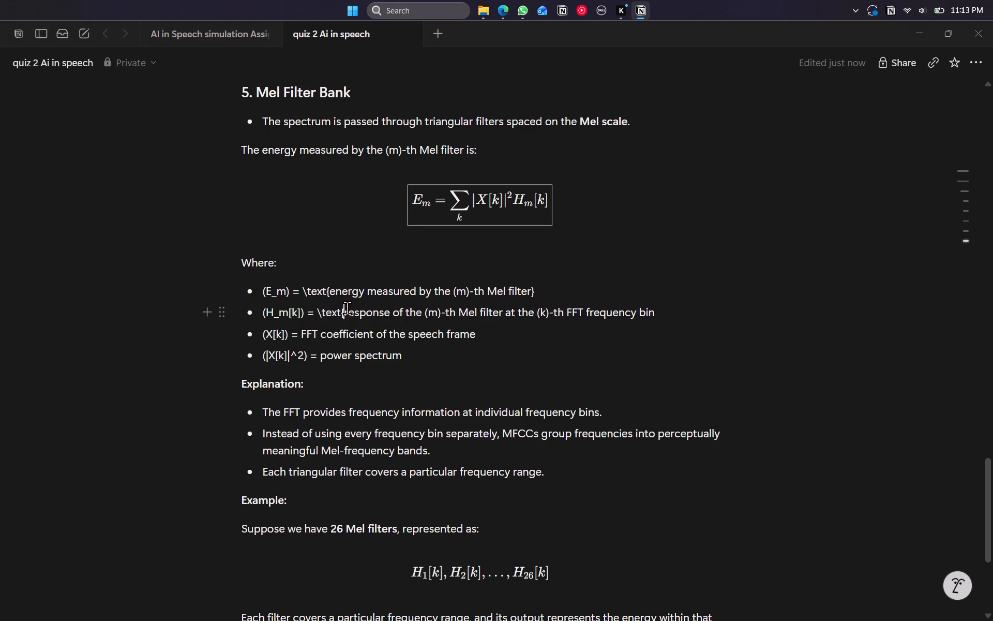
drag(342, 313, 315, 313)
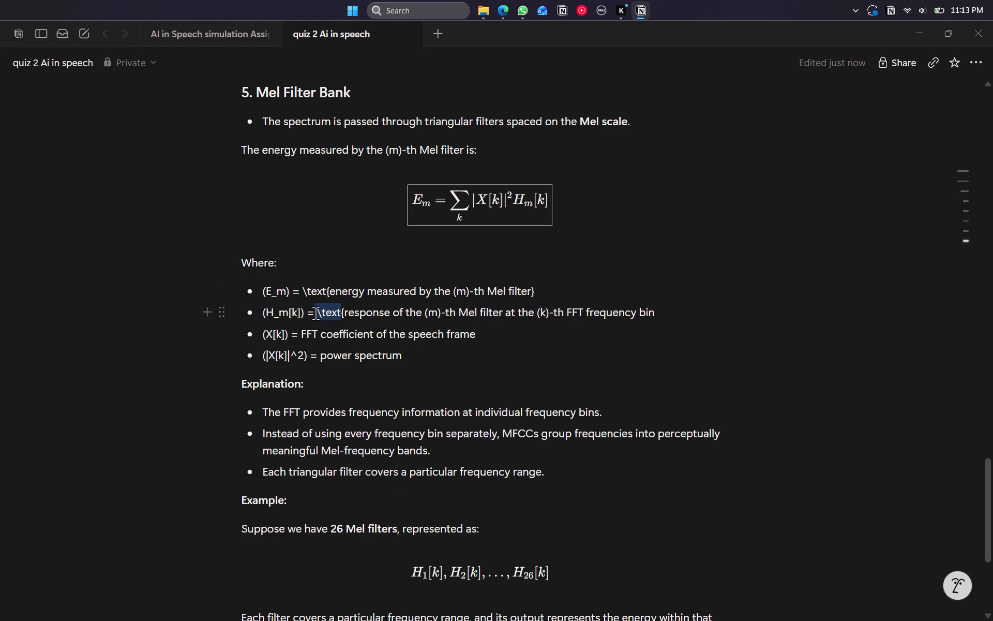
key(ctrl+c)
click(682, 313)
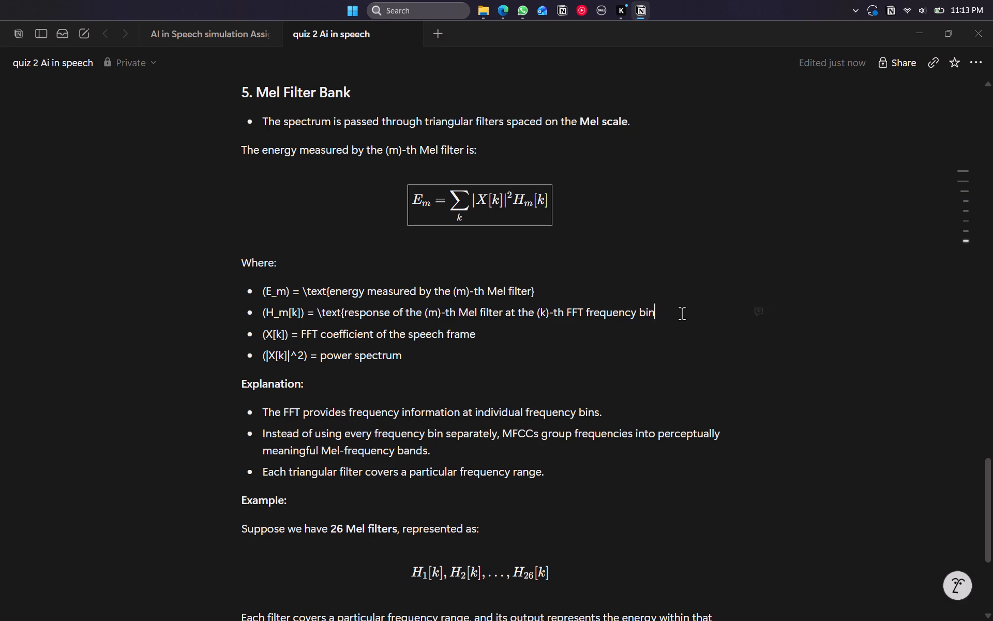
key(shift+braceright)
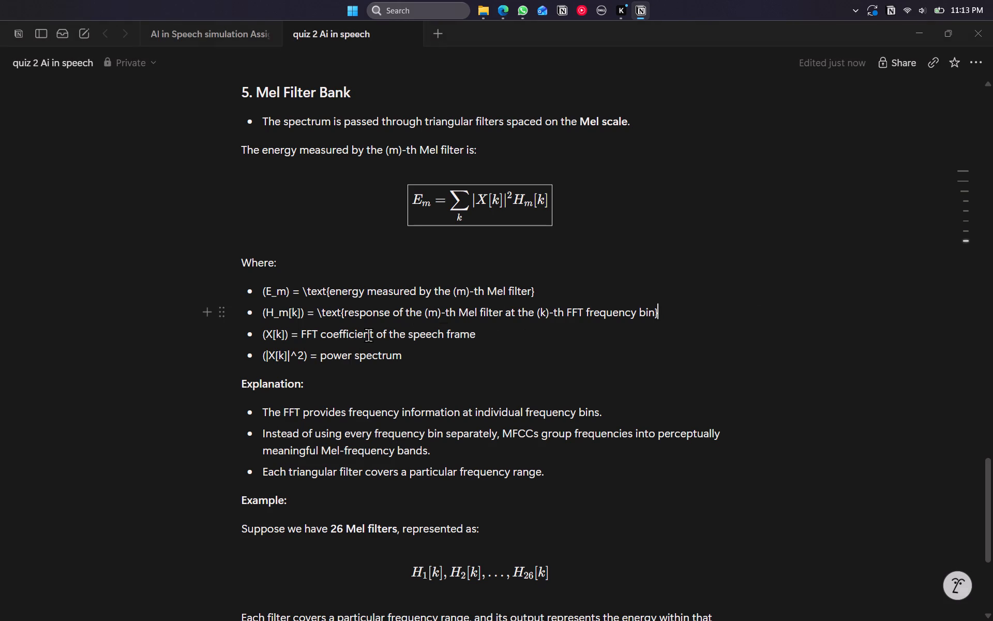
Wrap "FFT coefficient of the speech frame" in a \text{} command in the X[k] bullet, reusing the copied \text.
click(304, 332)
key(ctrl+v)
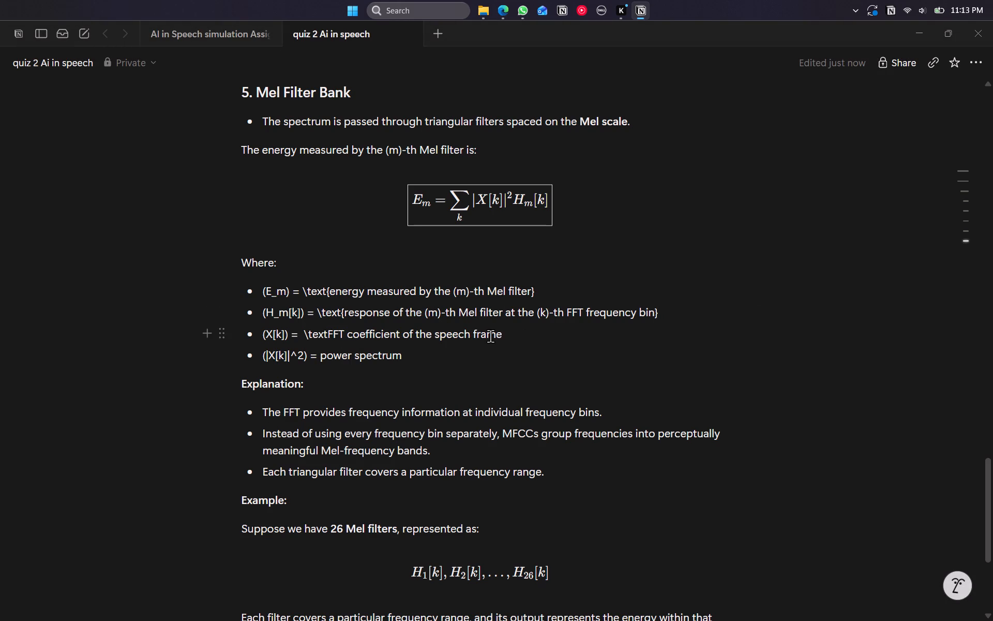
key(shift+braceleft)
click(522, 339)
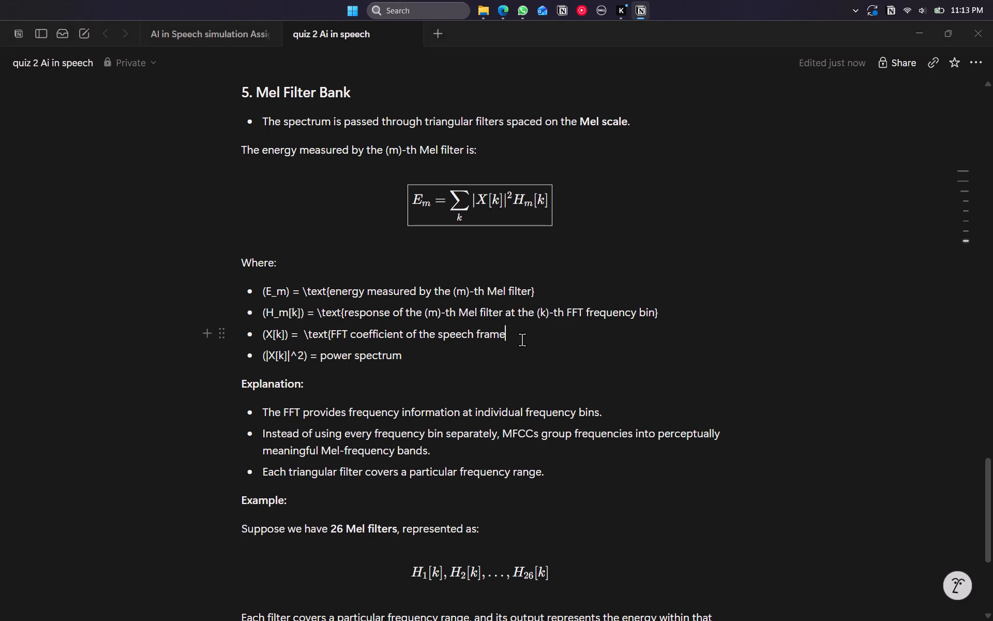
key(shift+braceright)
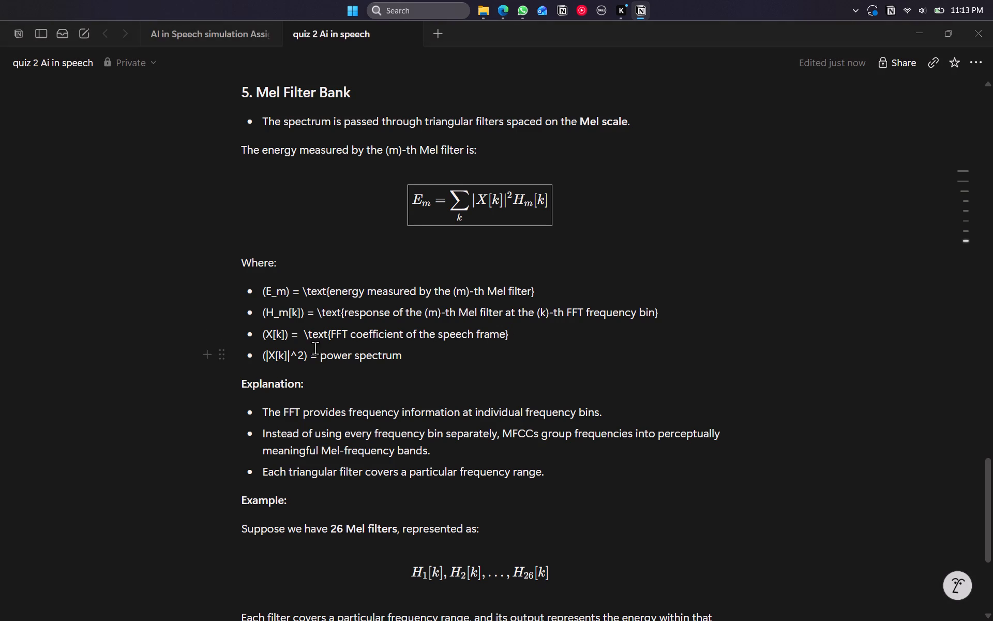
Wrap "power spectrum" in a \text{} command in the |X[k]|^2 definition bullet, reusing the copied \text.
click(319, 357)
key(ctrl+v)
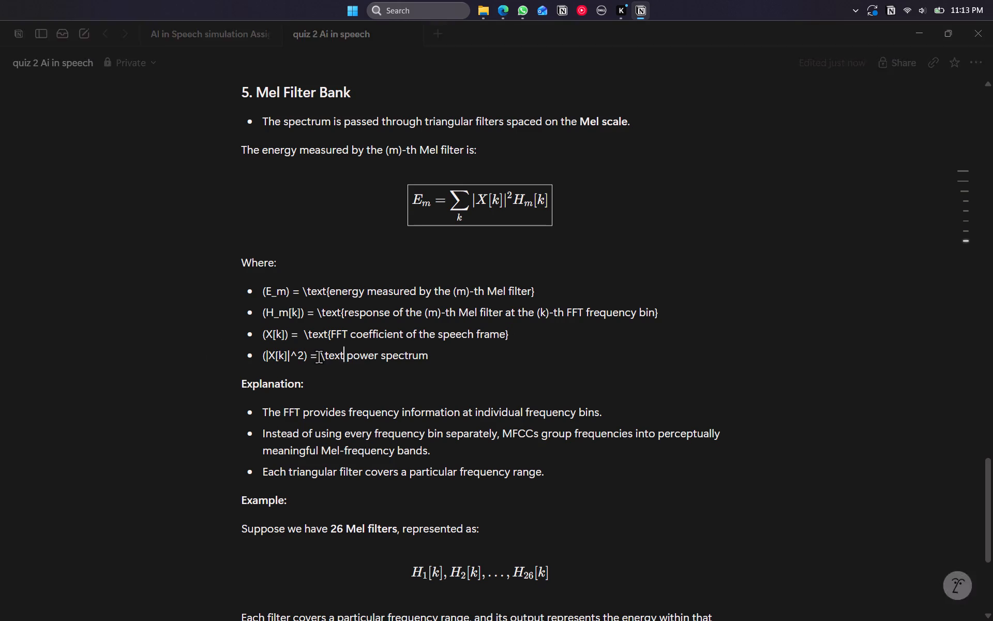
key(shift+braceleft)
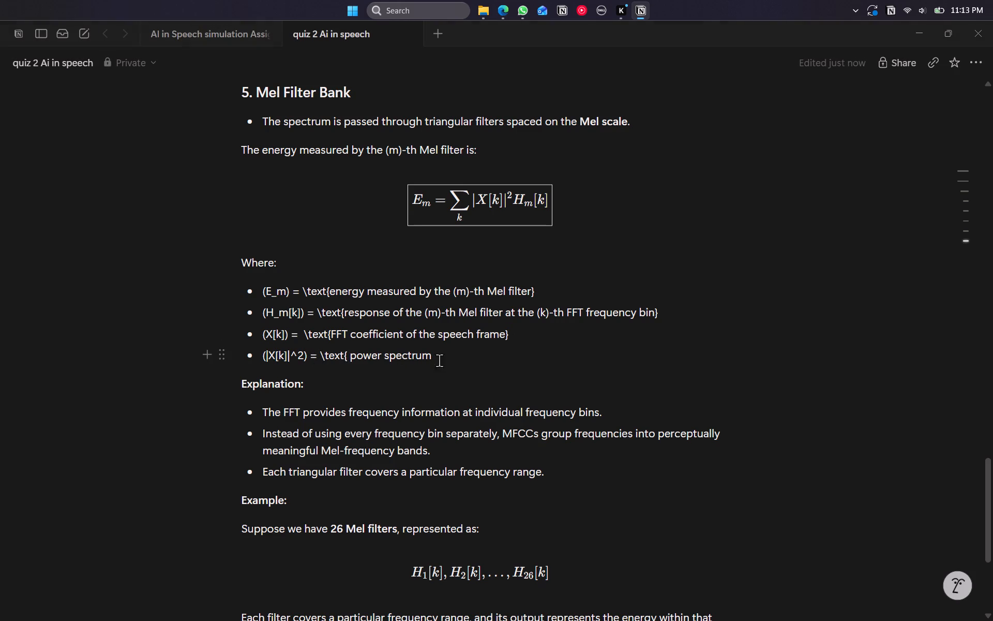
click(447, 358)
key(ctrl+bracketright)
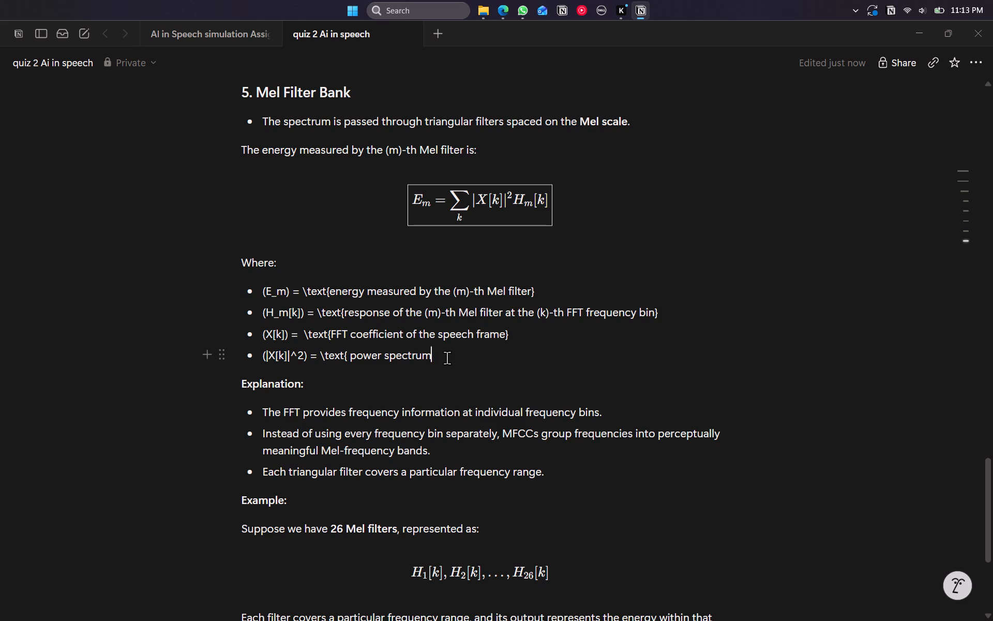
key(shift+braceright)
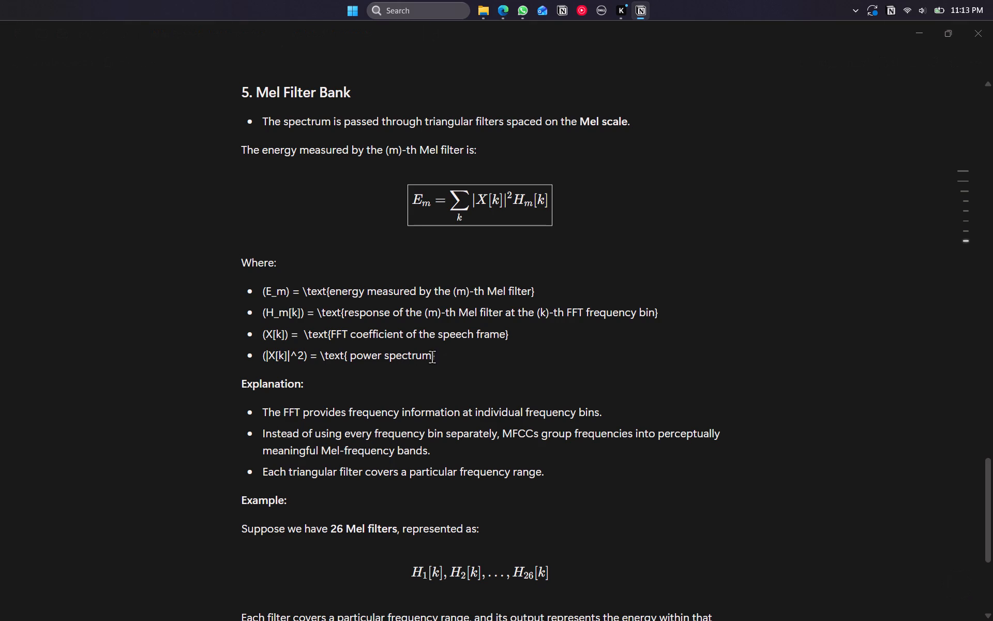
Turn the four variable definition bullets under the Mel filter energy formula into block equations.
click(227, 289)
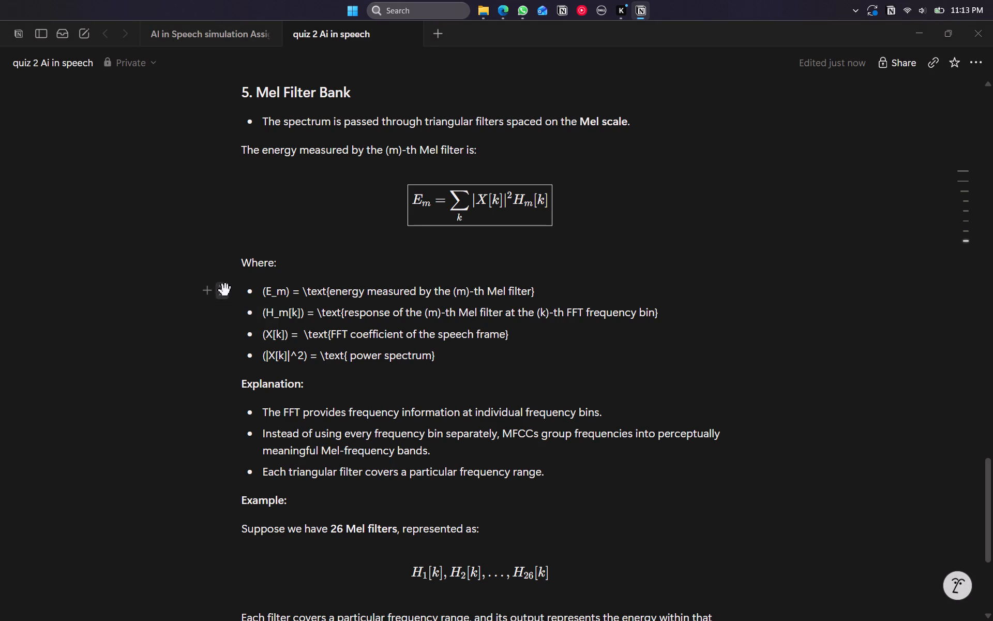
click(130, 537)
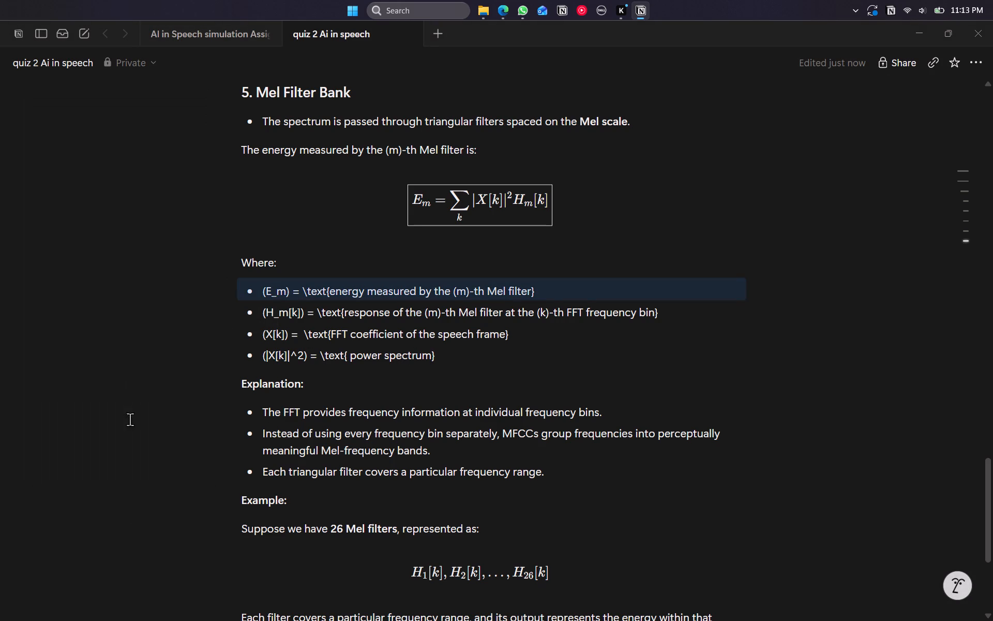
drag(115, 276, 245, 350)
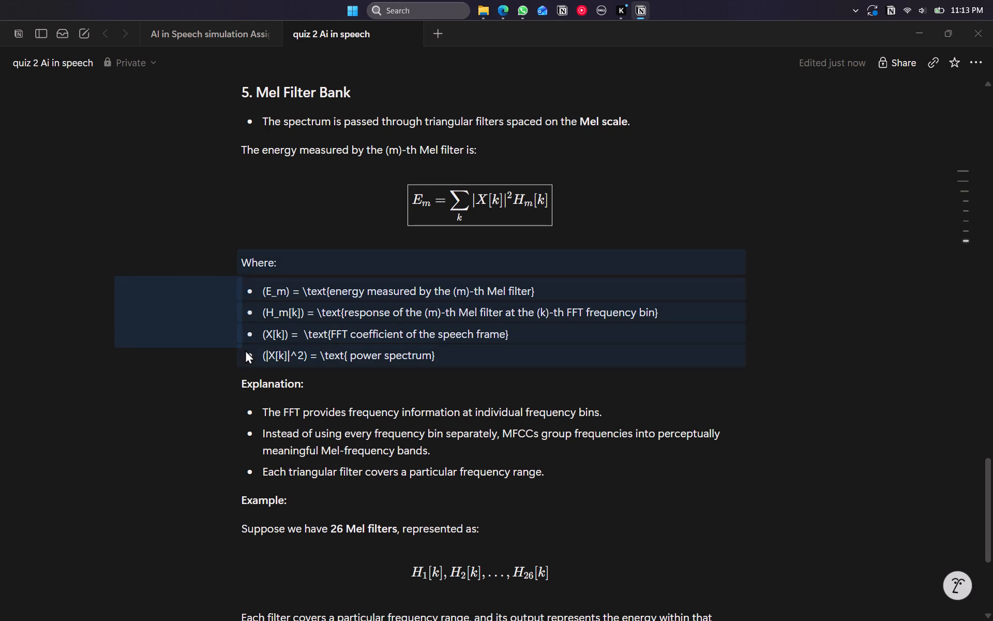
drag(245, 350, 166, 348)
drag(114, 302, 121, 330)
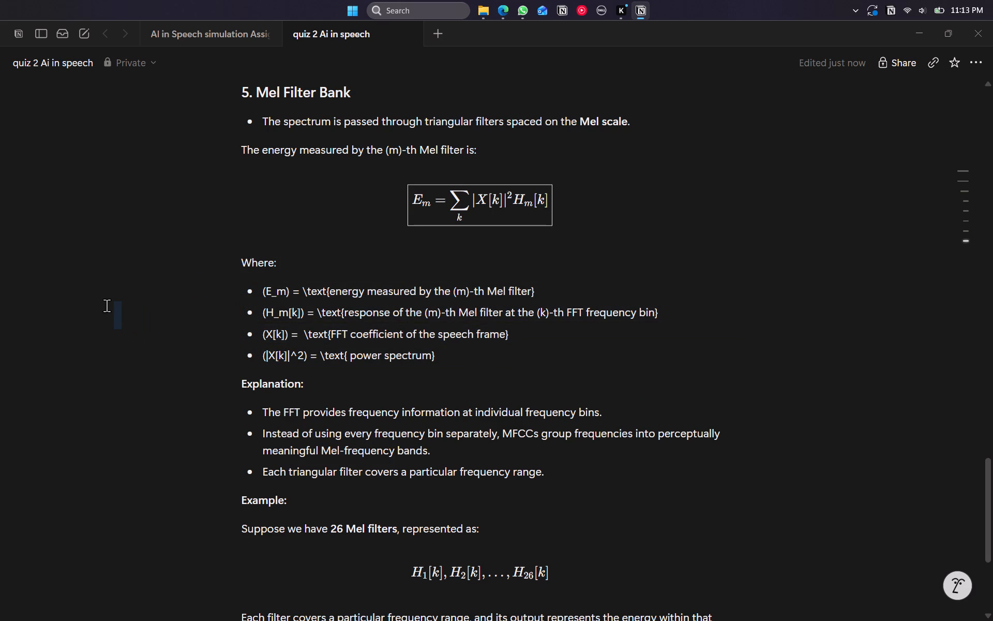
drag(108, 301, 355, 367)
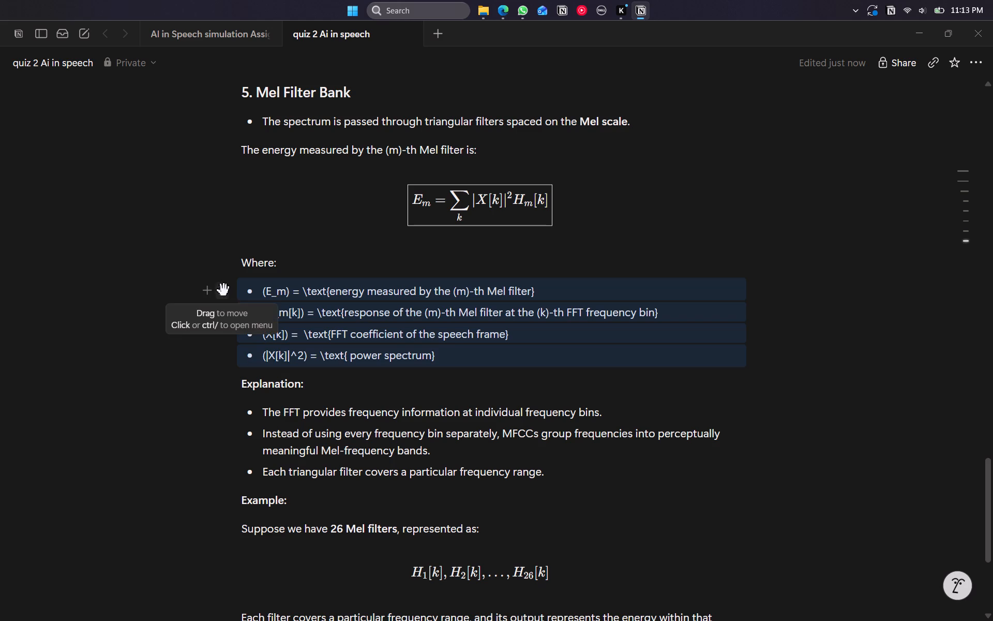
click(224, 290)
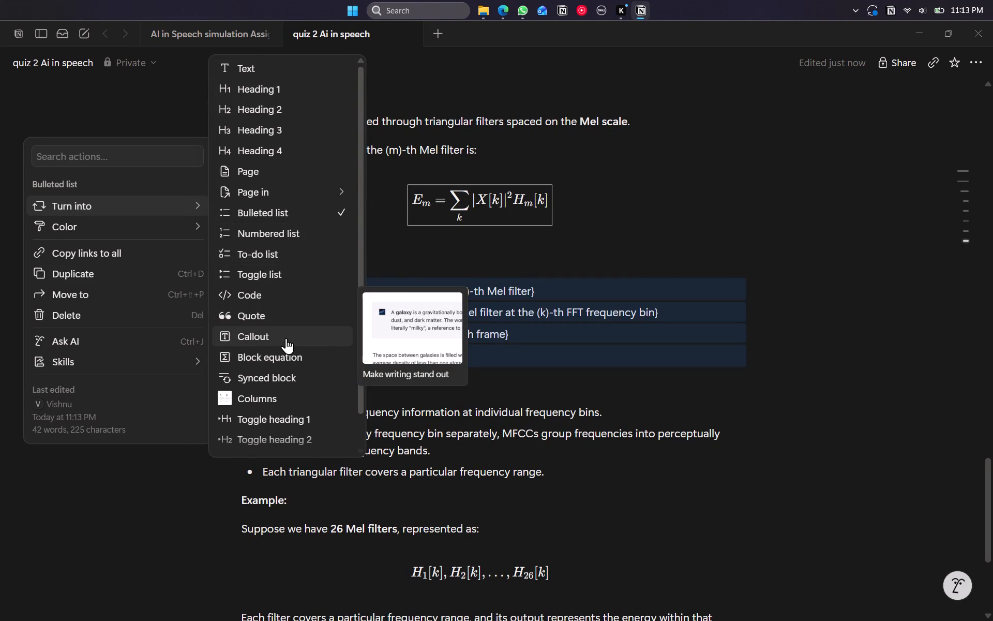
click(288, 358)
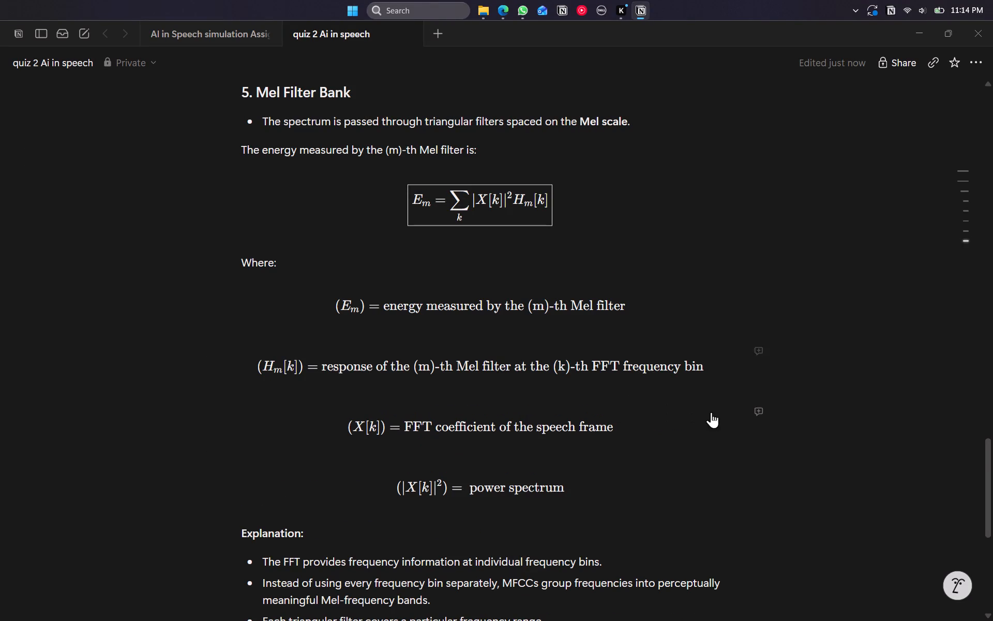
Remove the parentheses around E_m in the "energy measured by the (m)-th Mel filter" block equation.
click(369, 309)
click(281, 345)
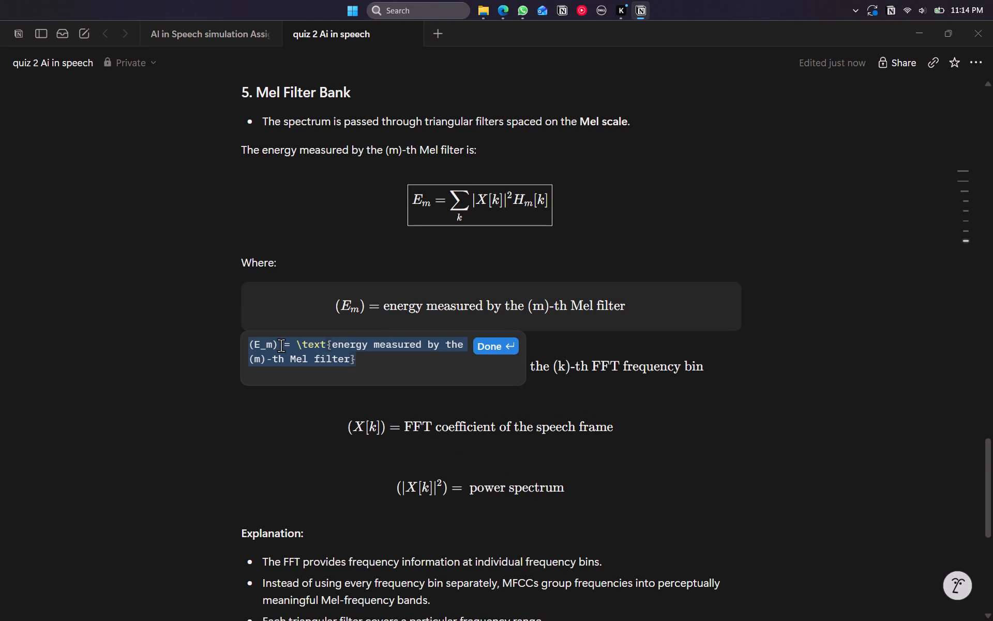
key(BackSpace)
key(Left)
key(Left)
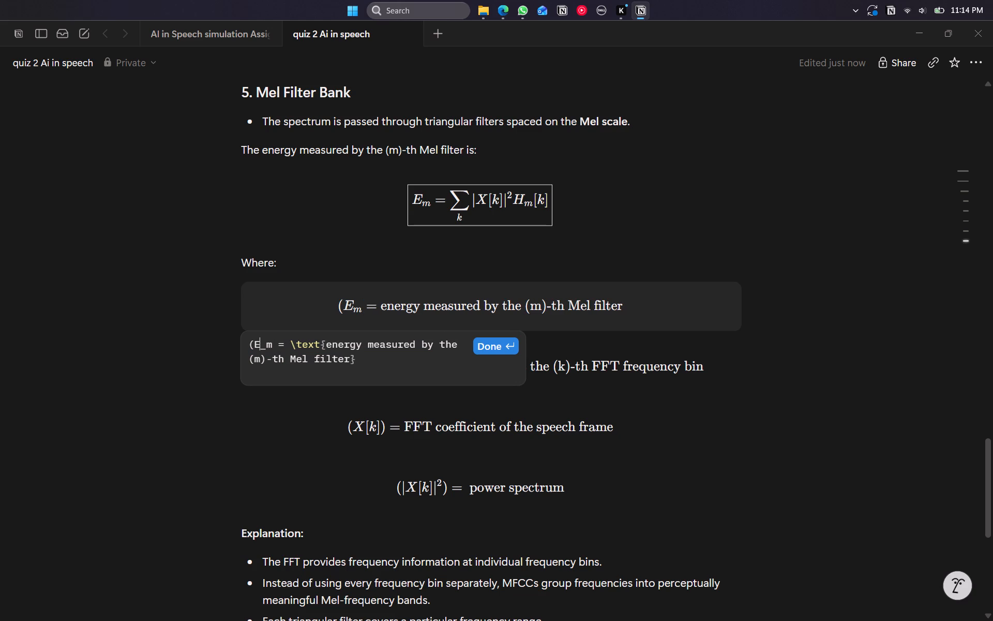
key(Left)
key(BackSpace)
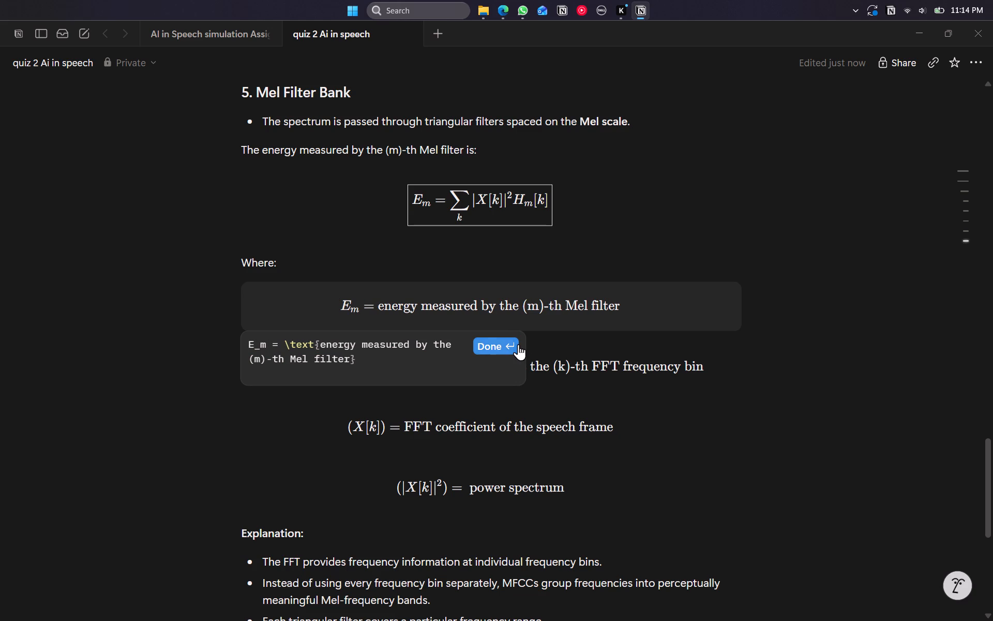
click(518, 344)
Remove the parentheses around H_m[k] in the "response of the (m)-th Mel filter" block equation.
click(290, 360)
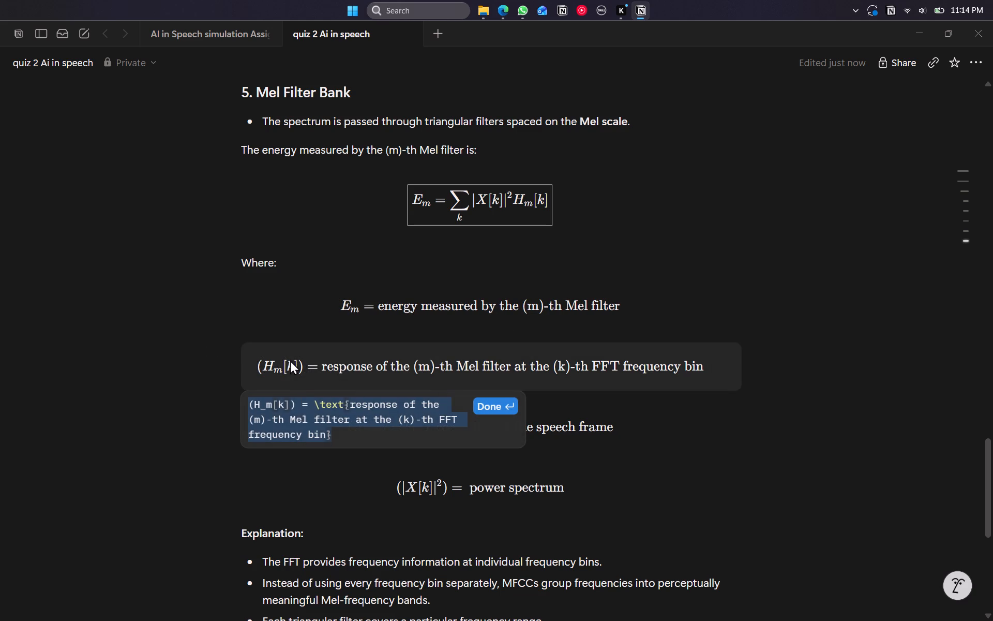
click(297, 408)
key(BackSpace)
key(Left)
key(Left)
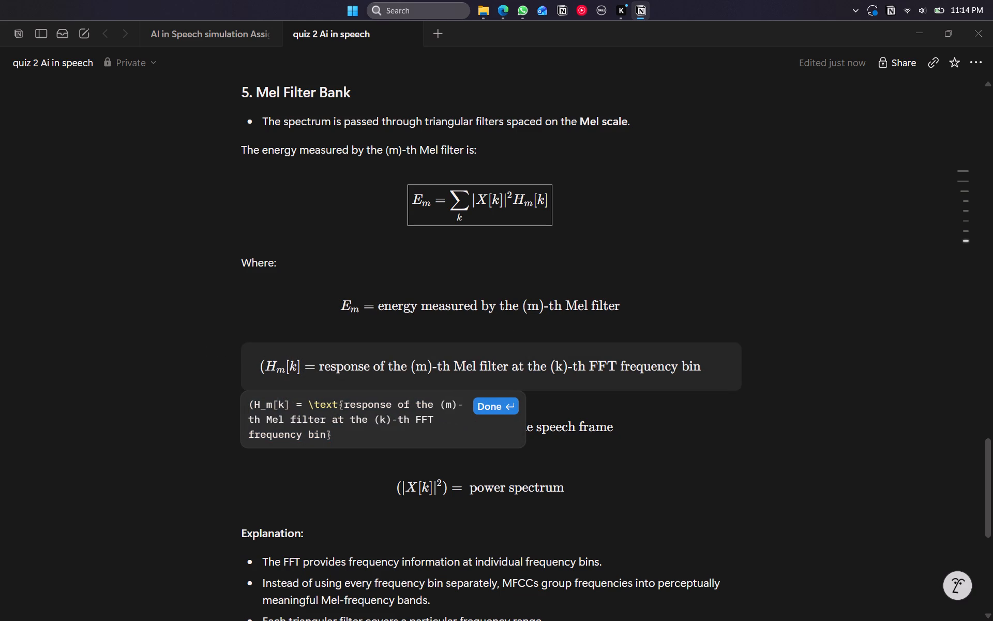
key(Left)
key(Left)
key(Left)
key(Left)
key(BackSpace)
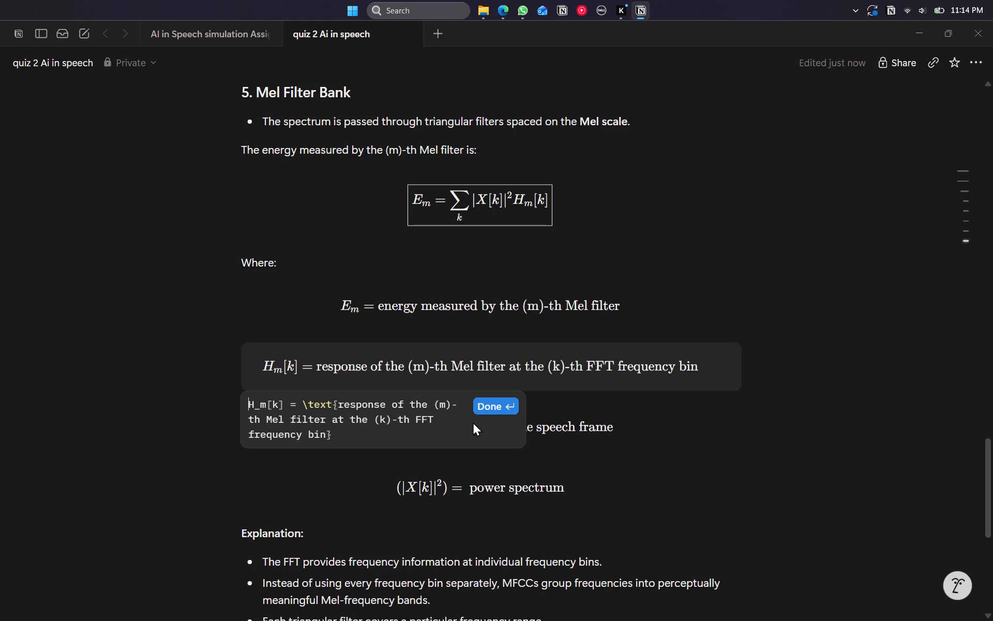
click(493, 406)
Remove the parentheses around X[k] in the "FFT coefficient of the speech frame" block equation.
click(437, 431)
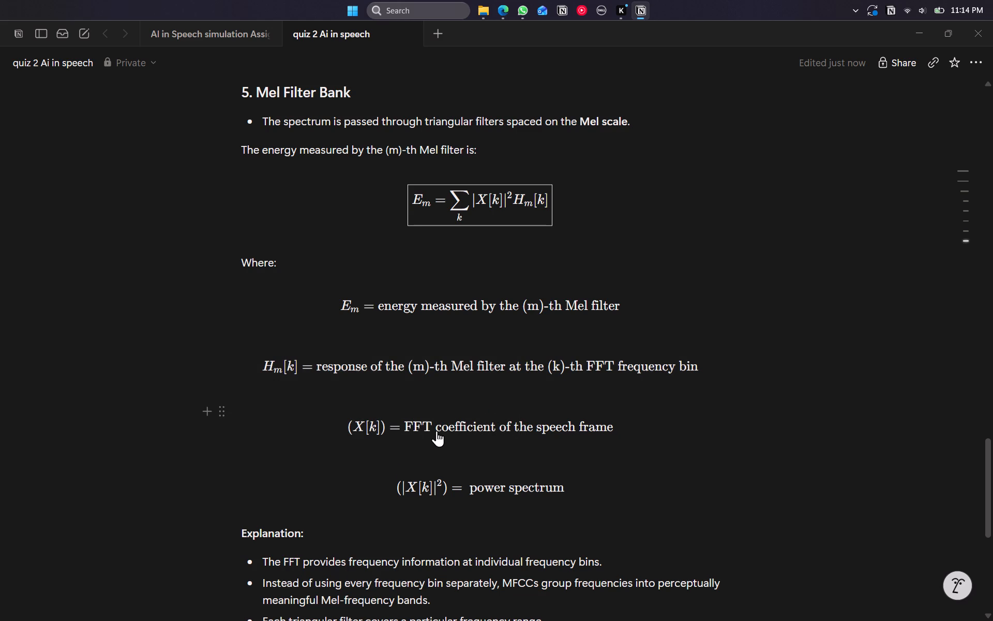
click(281, 466)
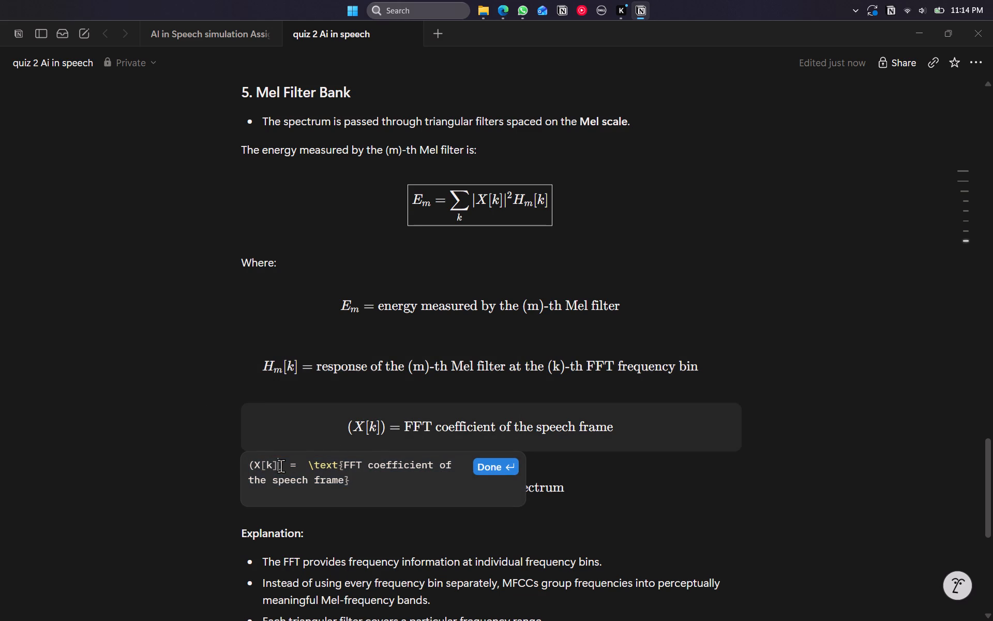
key(Right)
key(BackSpace)
key(Left)
key(Left)
key(Left)
key(Left)
key(BackSpace)
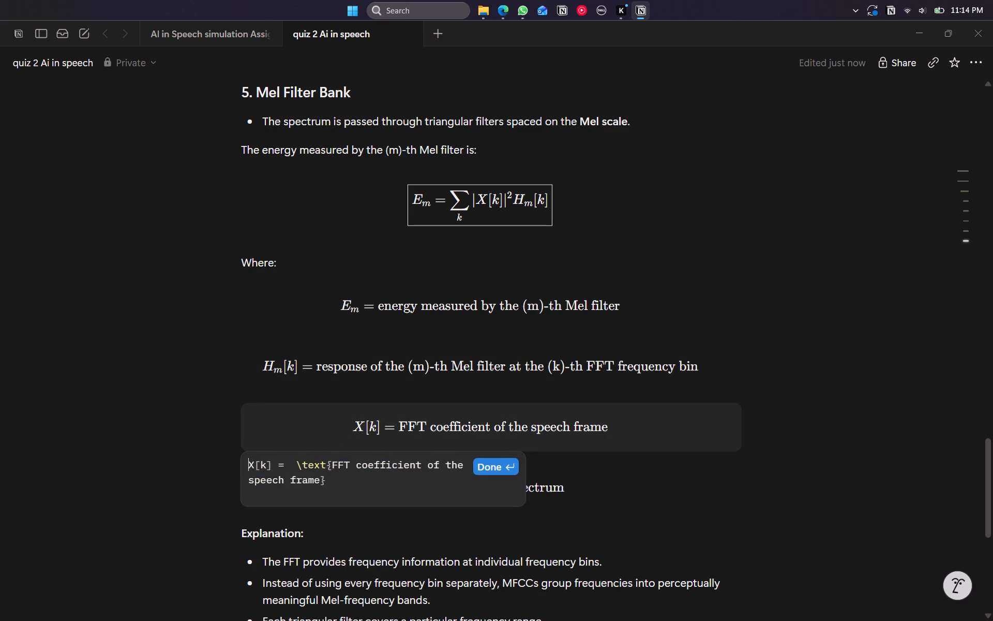
click(484, 464)
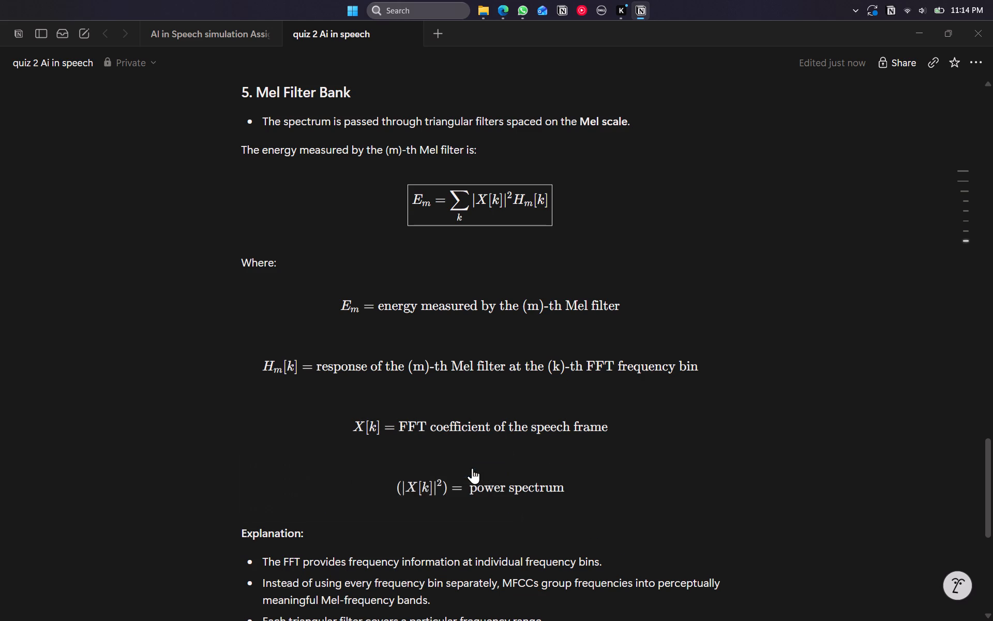
Remove the parentheses around |X[k]|^2 in the "power spectrum" block equation.
click(412, 490)
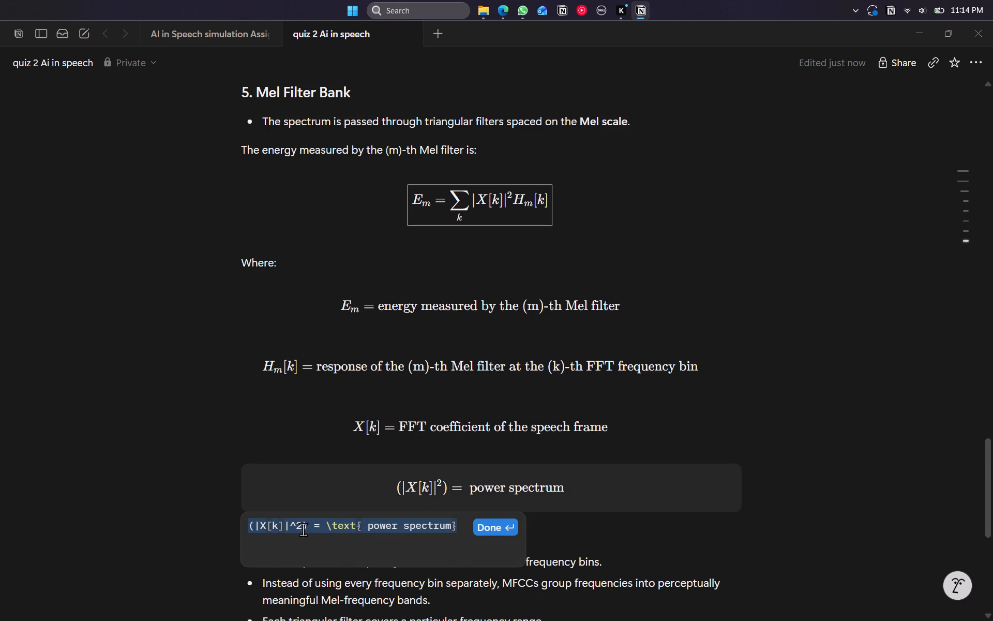
click(312, 526)
key(Left)
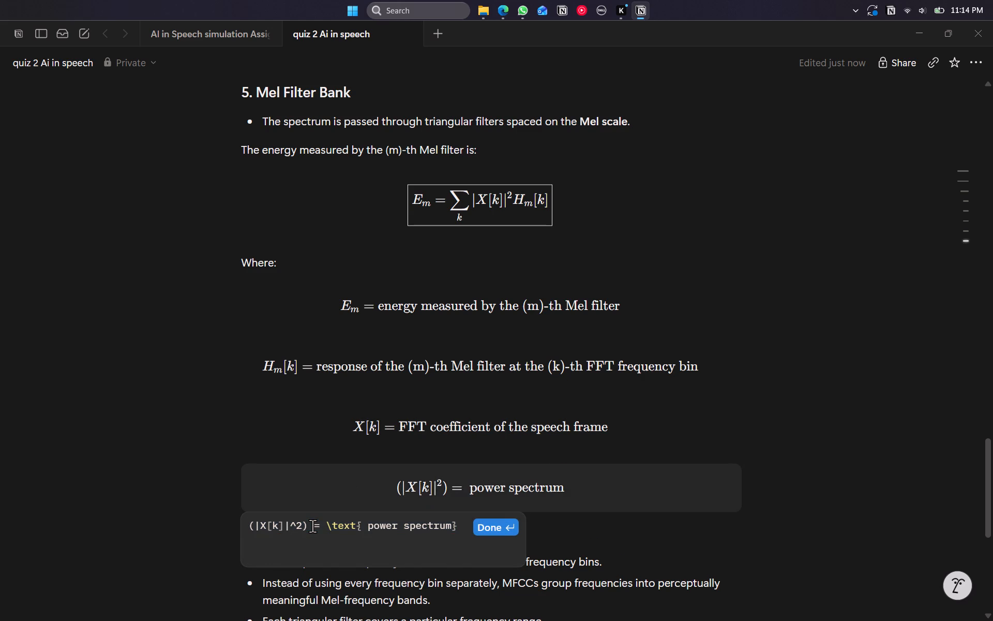
key(BackSpace)
key(Left)
key(Left)
key(Left)
key(Left)
key(Left)
key(Left)
key(Left)
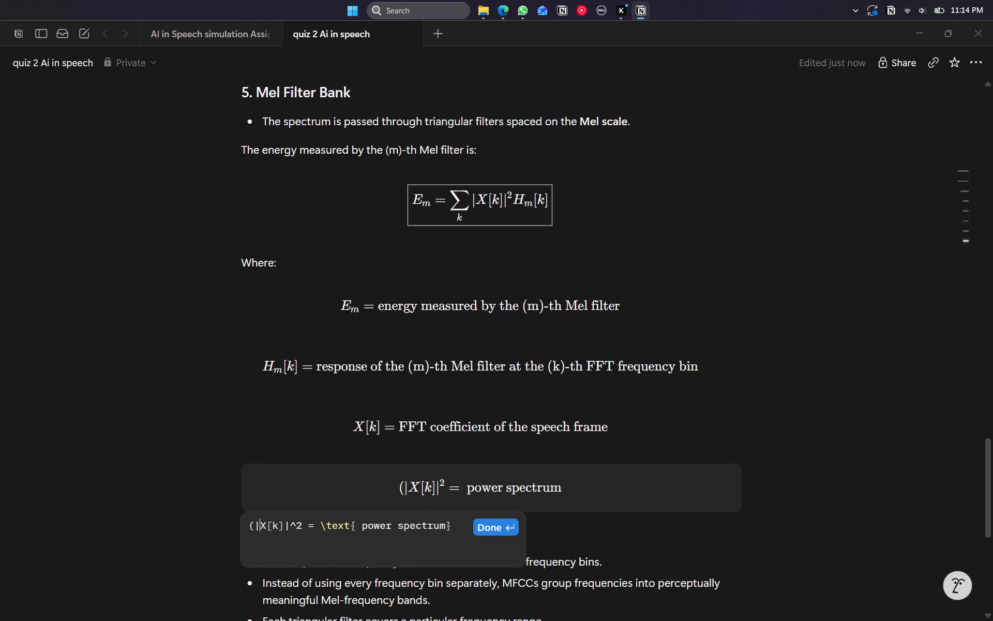
key(Left)
key(BackSpace)
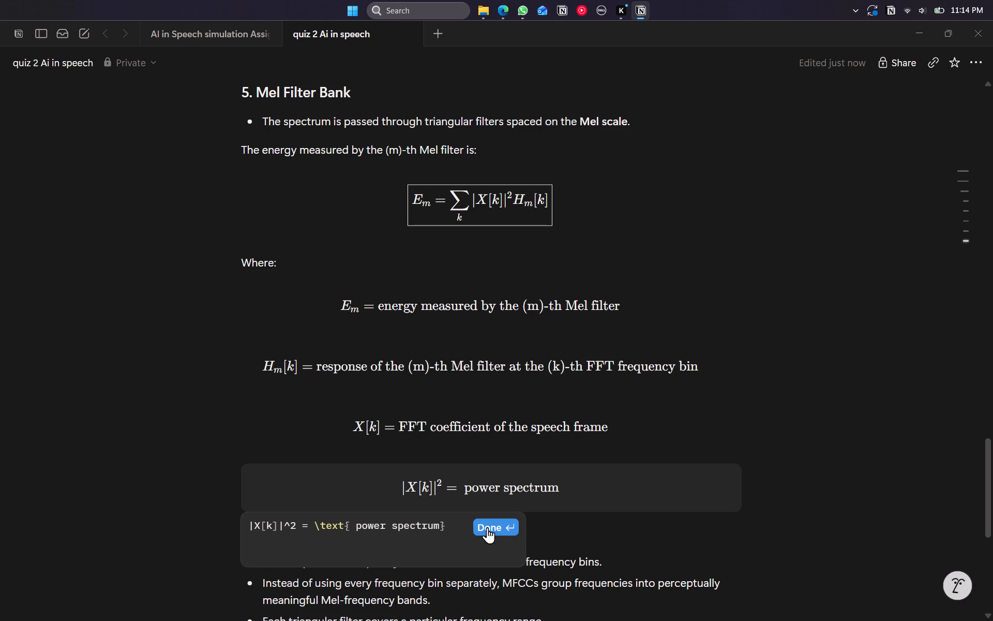
click(487, 527)
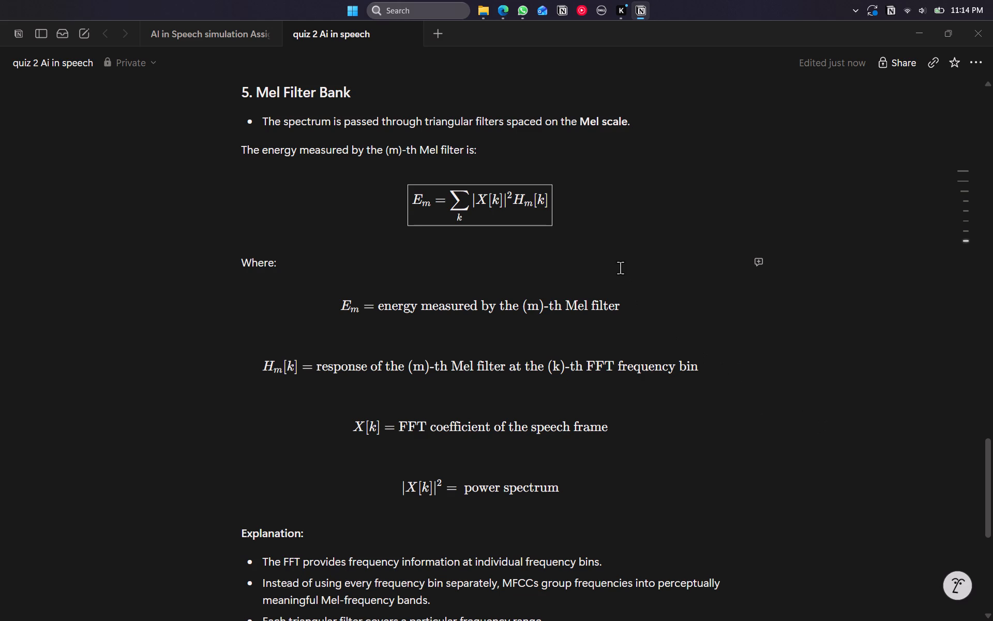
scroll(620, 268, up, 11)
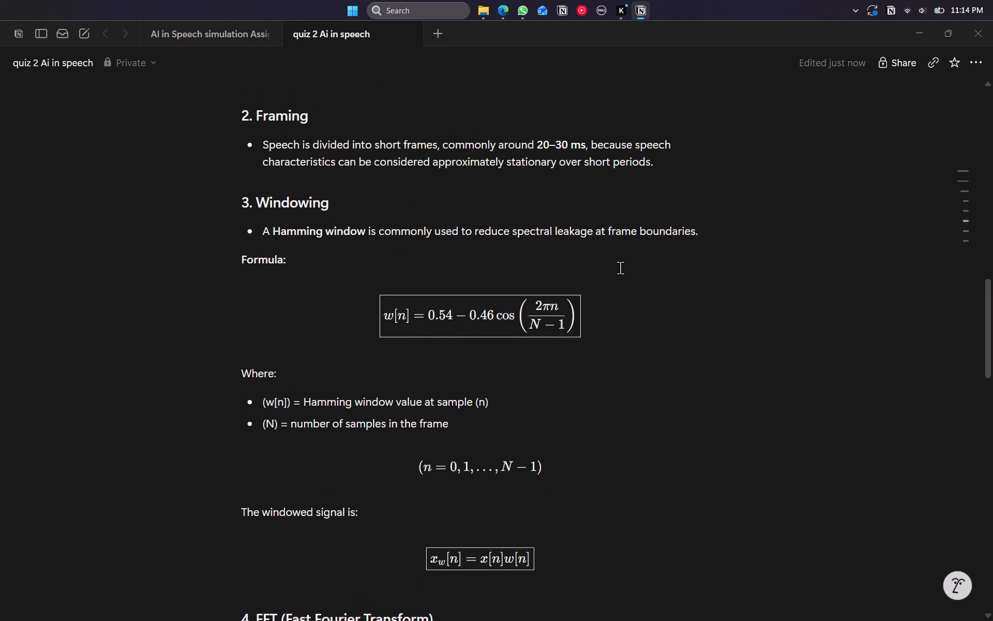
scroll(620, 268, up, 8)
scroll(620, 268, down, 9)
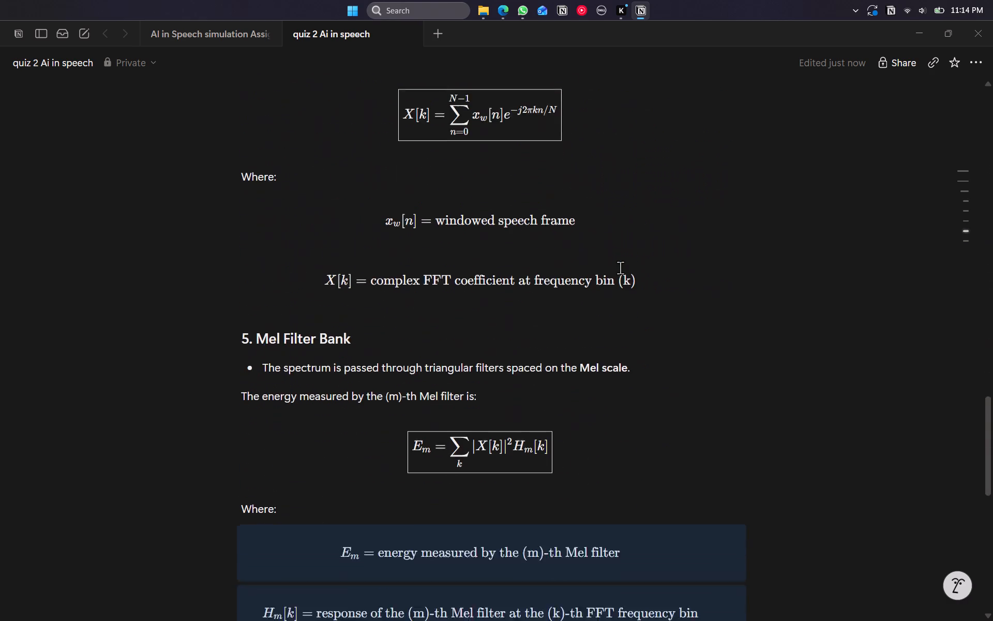
Place the cursor on an empty line below the final paragraph of the Mel Filter Bank section.
scroll(620, 268, down, 7)
scroll(620, 268, up, 1)
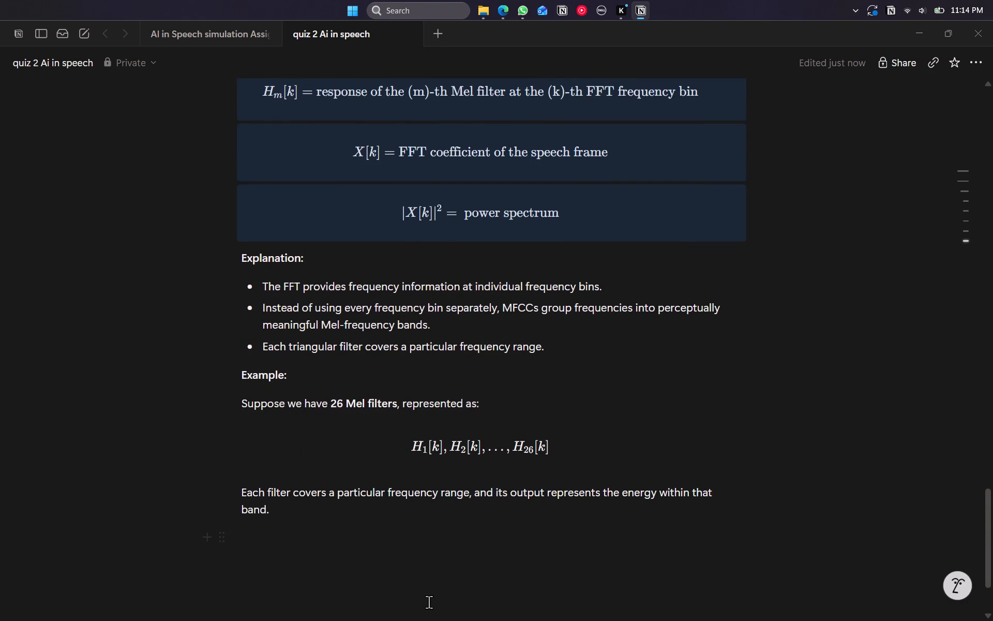
click(429, 600)
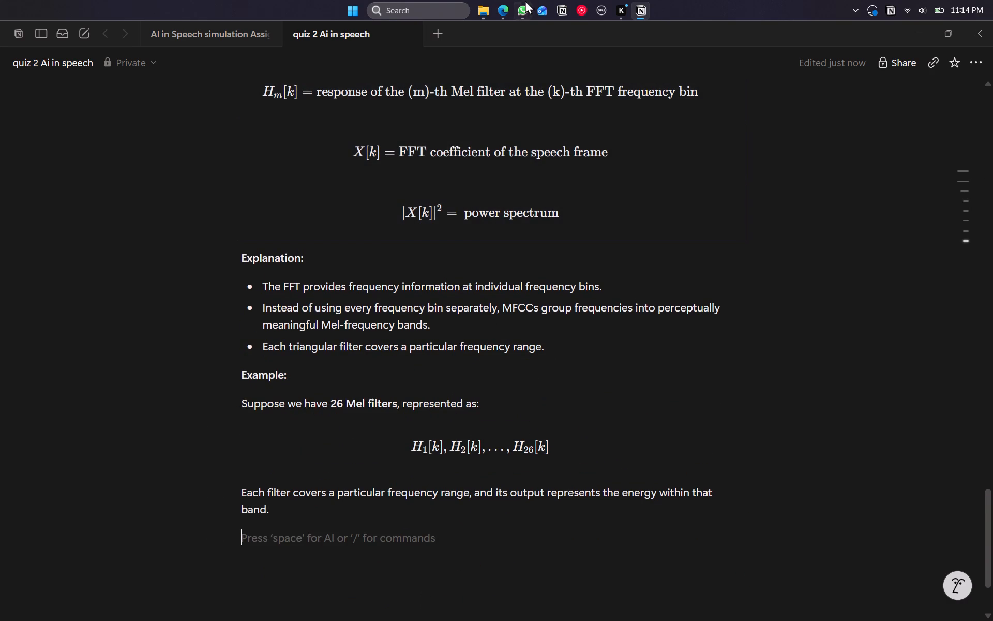
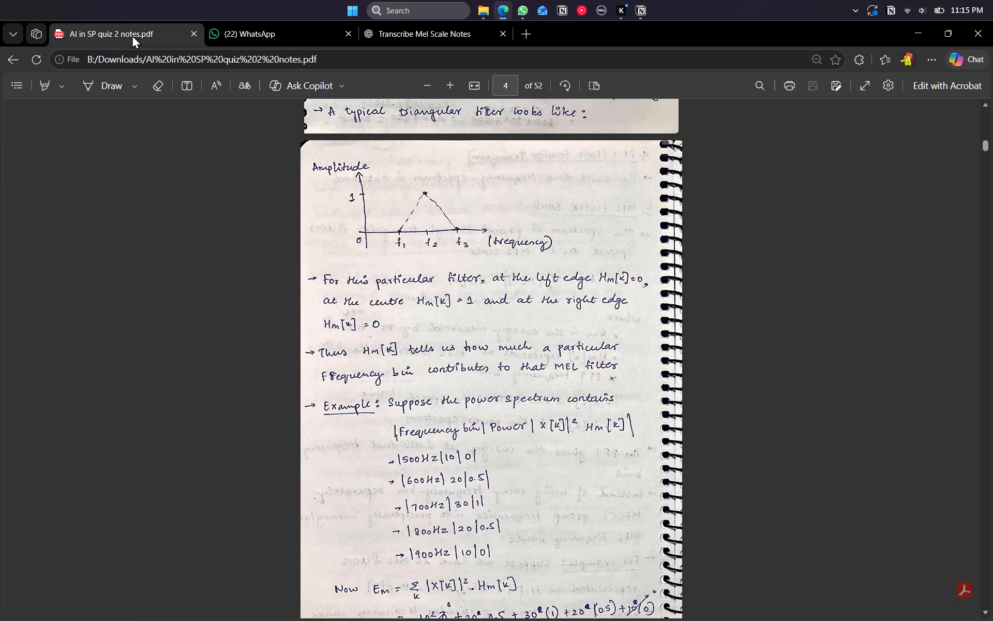
Check the handwritten quiz 2 notes PDF from the MEL filter symbol definitions through the triangular filter and its worked energy example.
scroll(528, 314, up, 4)
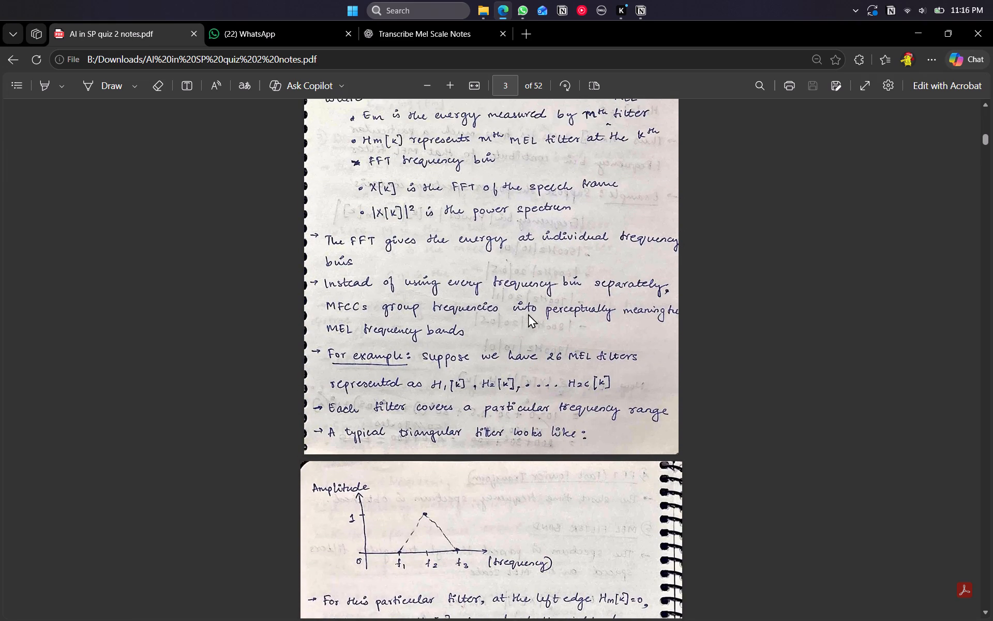
scroll(528, 314, up, 1)
scroll(528, 314, down, 2)
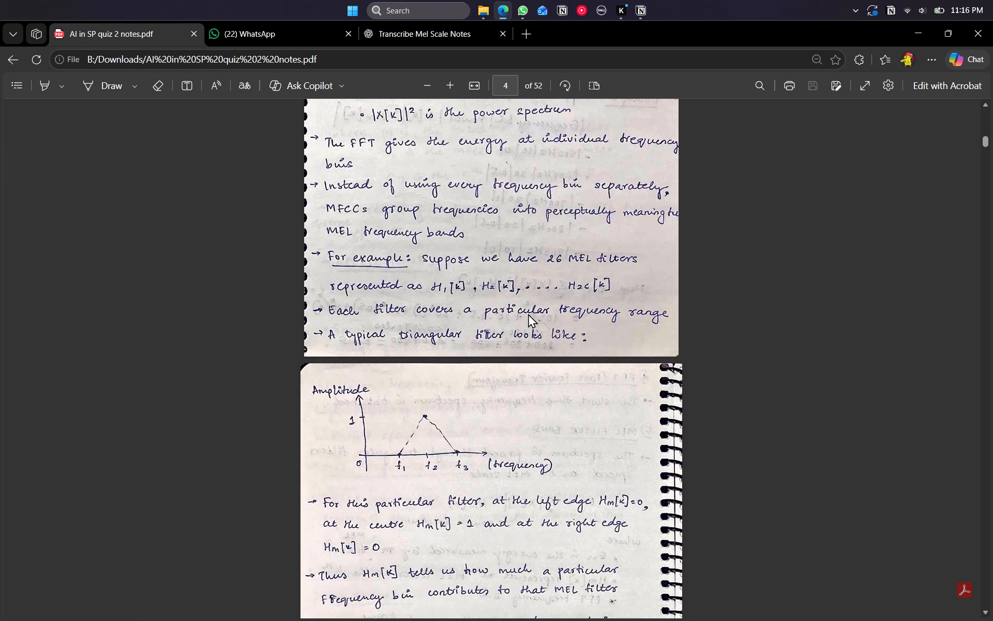
scroll(528, 314, down, 1)
Look through the PDF's MFCC pages from the Mel filter bank to the DCT section, focusing on the triangular filter graph and energy example.
scroll(528, 314, down, 7)
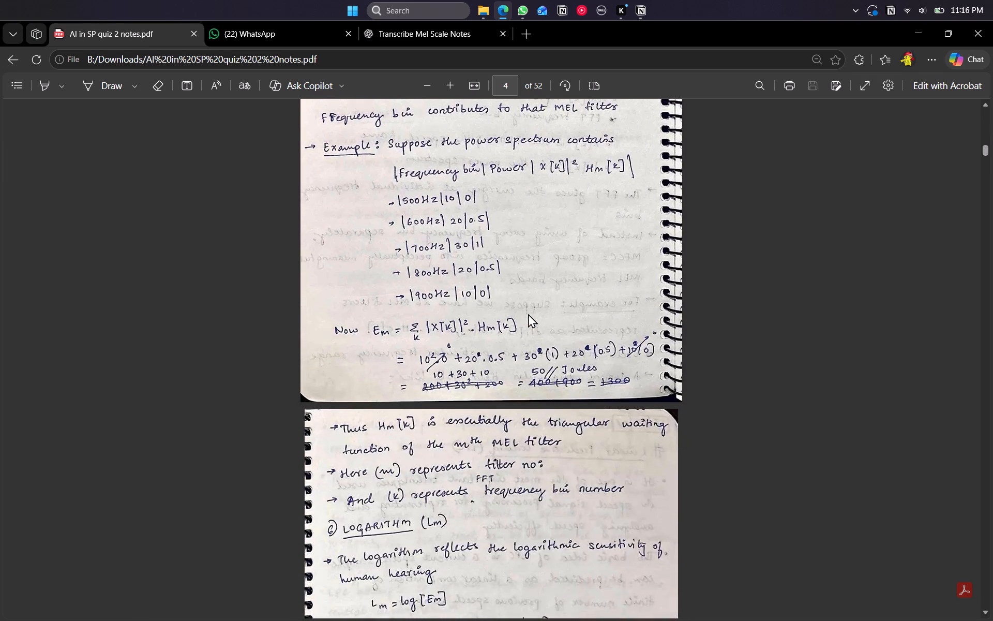
scroll(528, 314, down, 7)
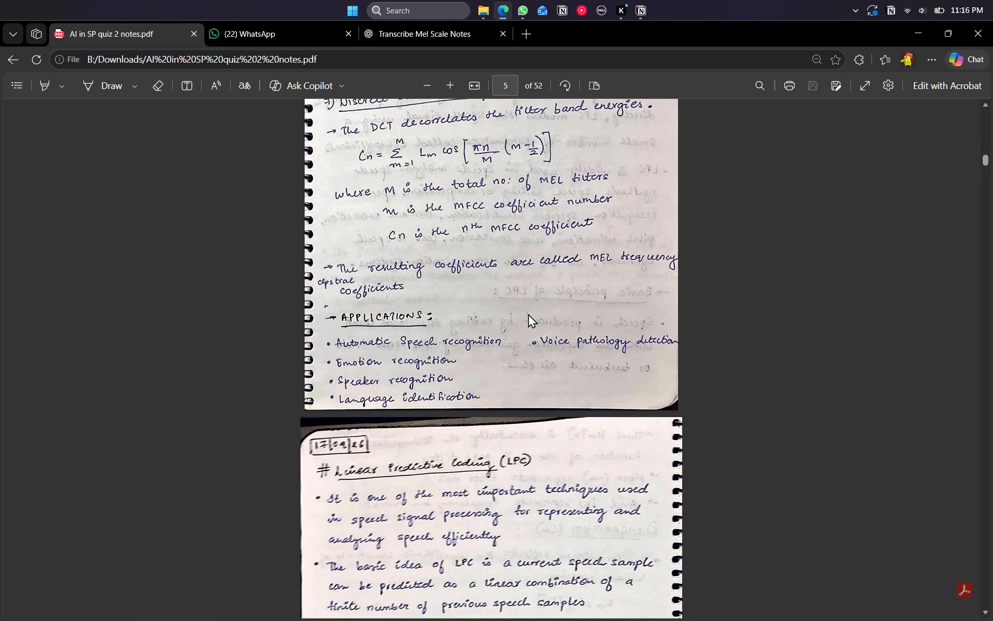
scroll(528, 314, up, 12)
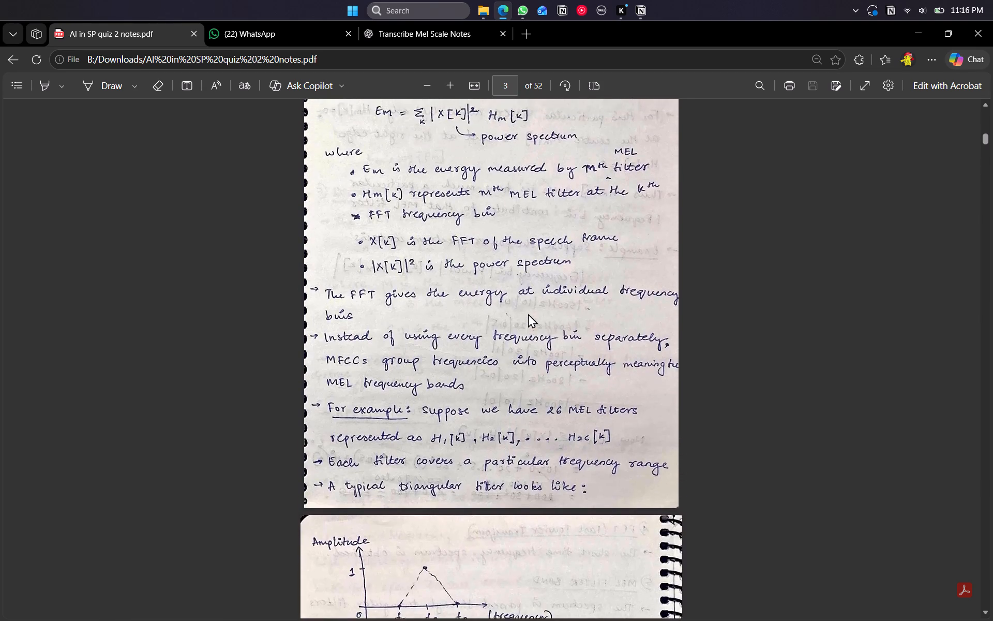
scroll(528, 314, up, 1)
scroll(528, 314, down, 3)
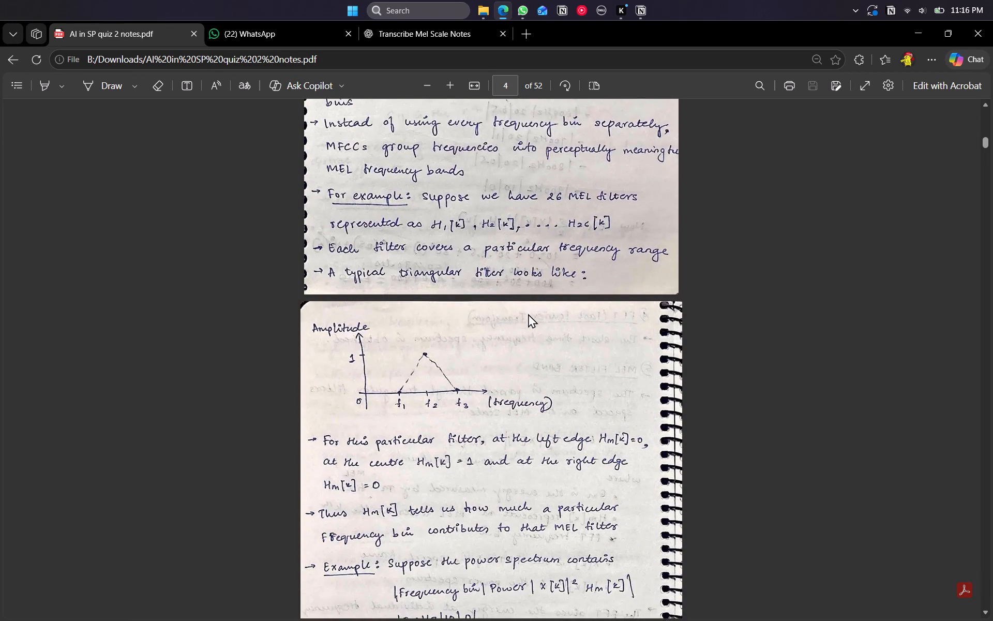
scroll(528, 314, down, 1)
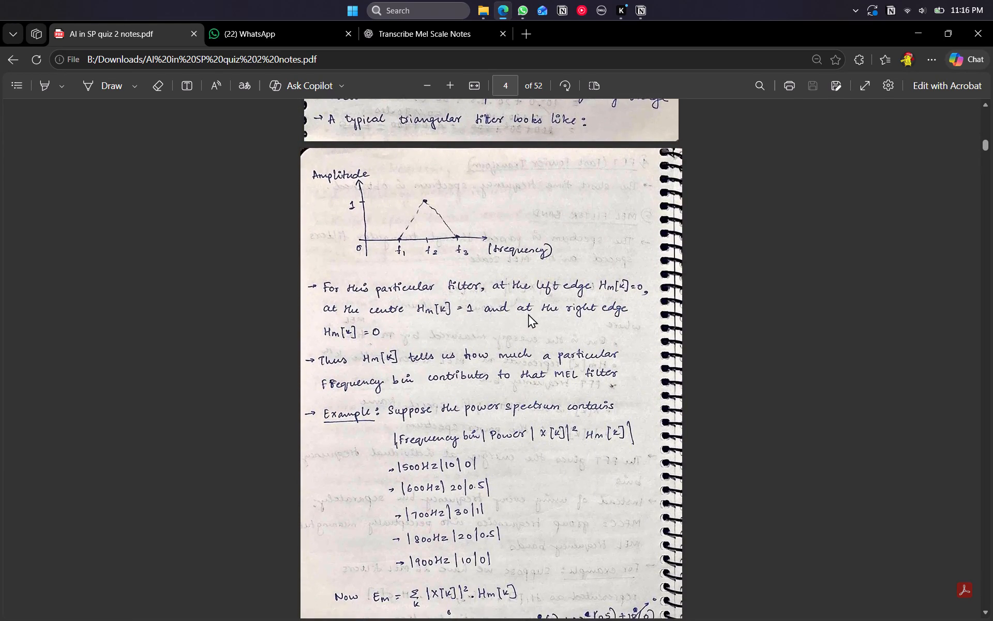
scroll(528, 314, down, 1)
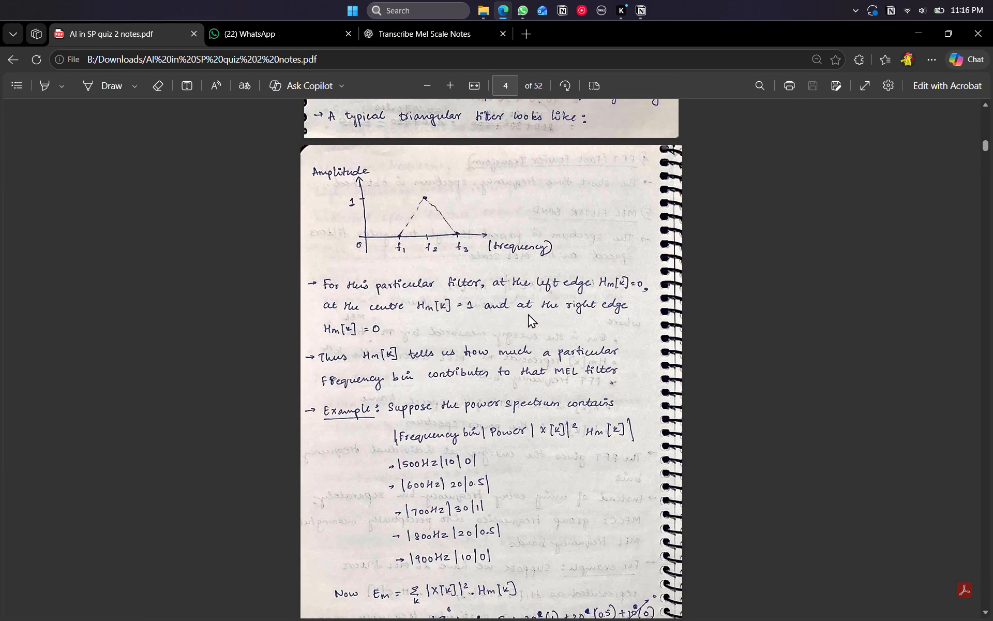
scroll(528, 314, down, 1)
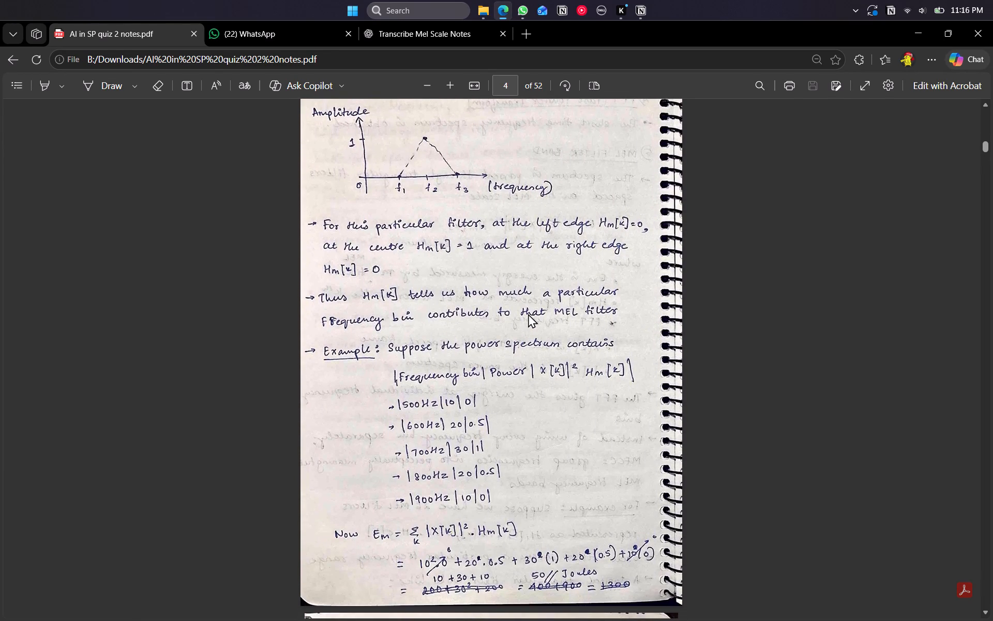
scroll(528, 314, down, 1)
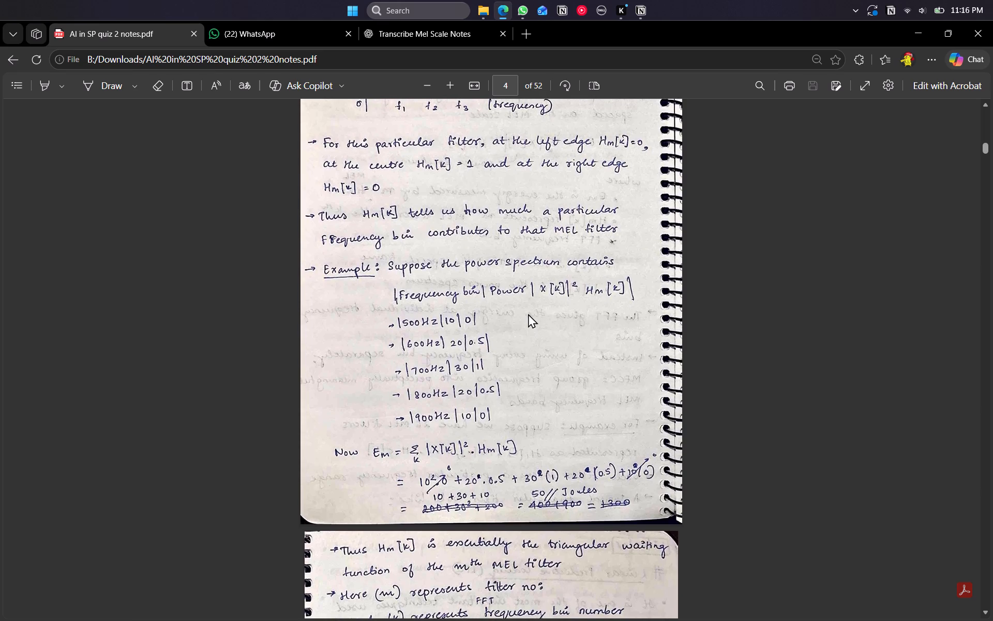